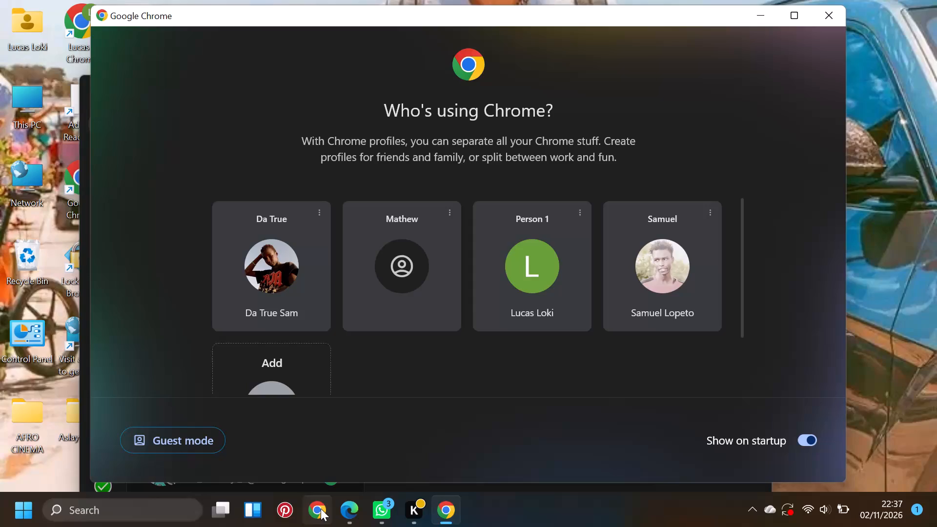
Open the browser with the Person 1 profile.
{"action": "left_click", "coordinate": [538, 272]}
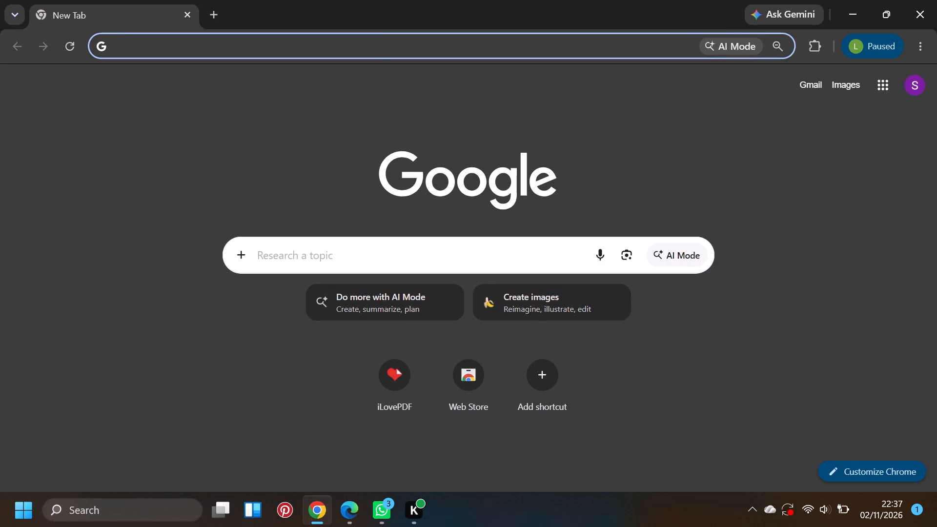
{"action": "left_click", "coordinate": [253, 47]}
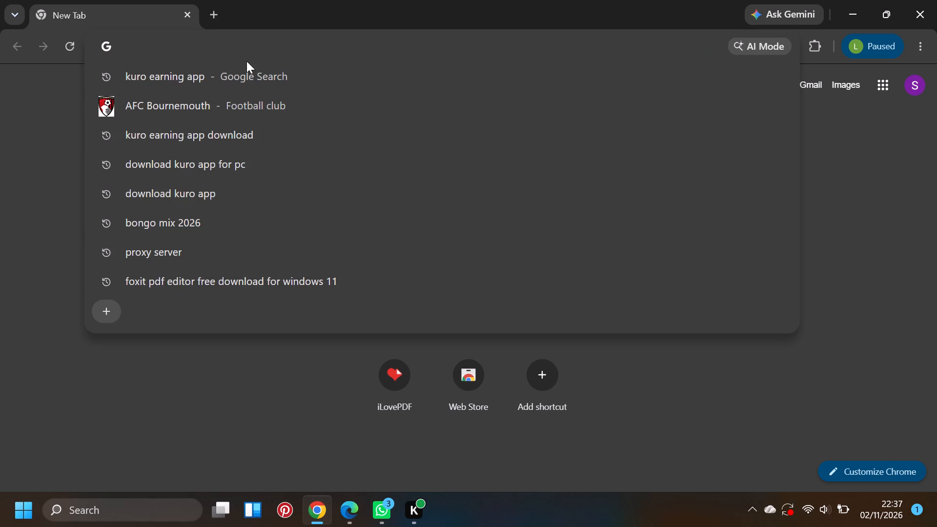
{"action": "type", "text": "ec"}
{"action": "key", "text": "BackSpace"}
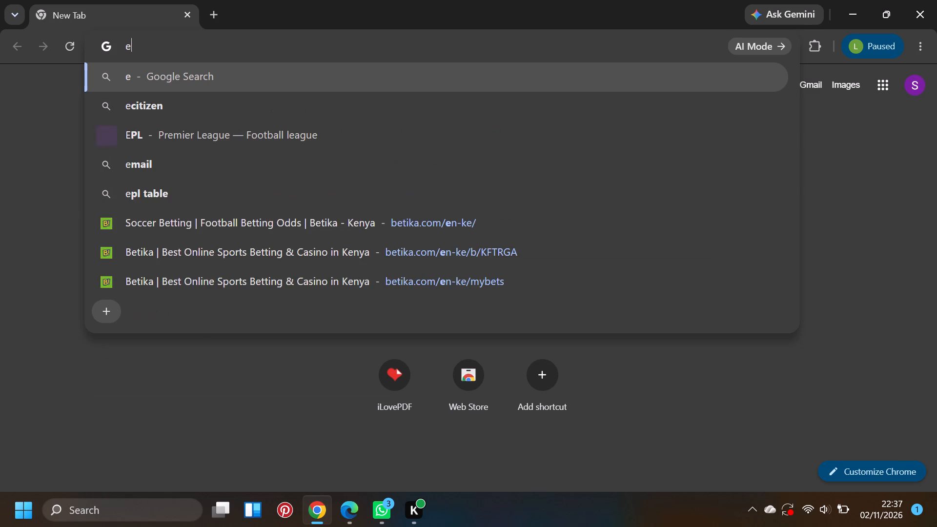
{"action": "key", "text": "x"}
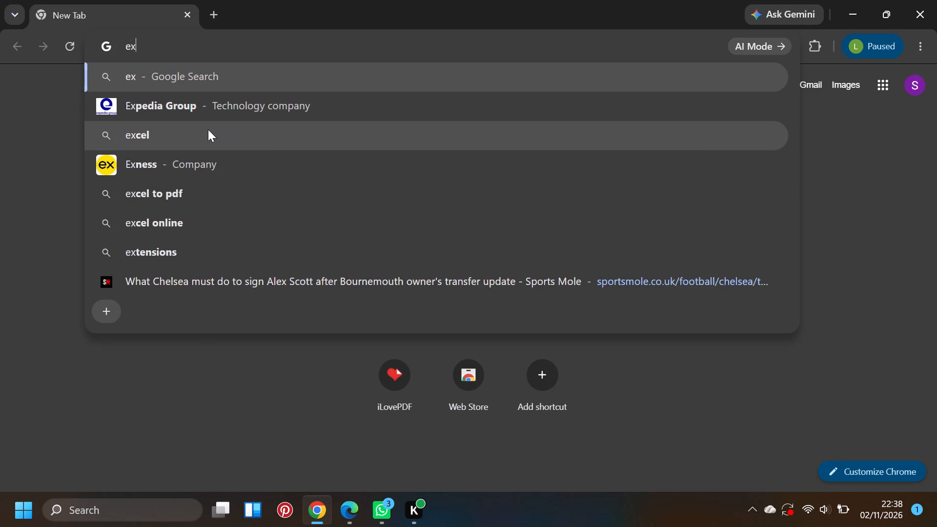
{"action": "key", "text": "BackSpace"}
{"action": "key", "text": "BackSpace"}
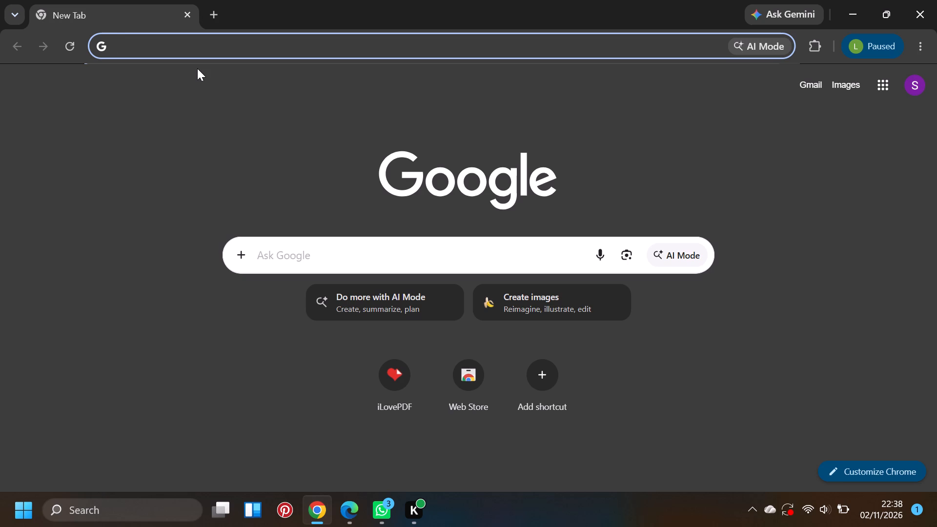
Search Google for "ms excel".
{"action": "key", "text": "shift+m"}
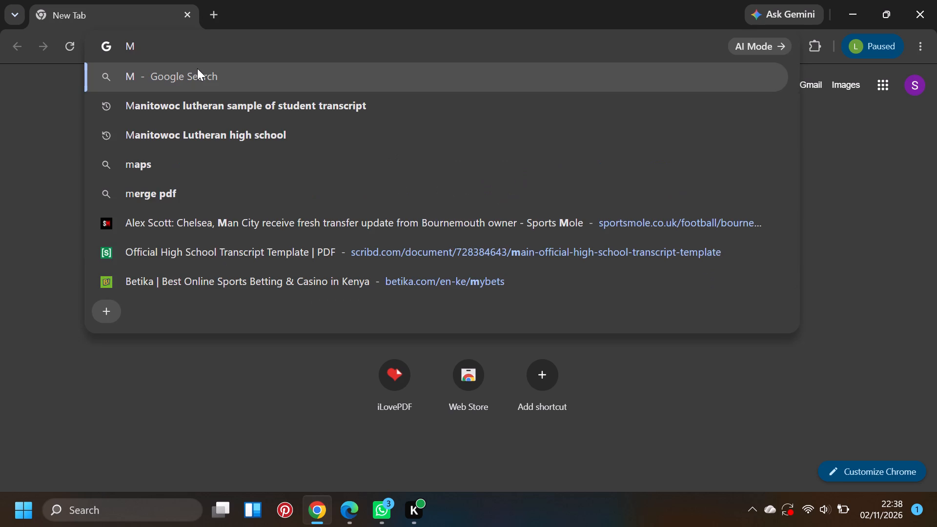
{"action": "key", "text": "s"}
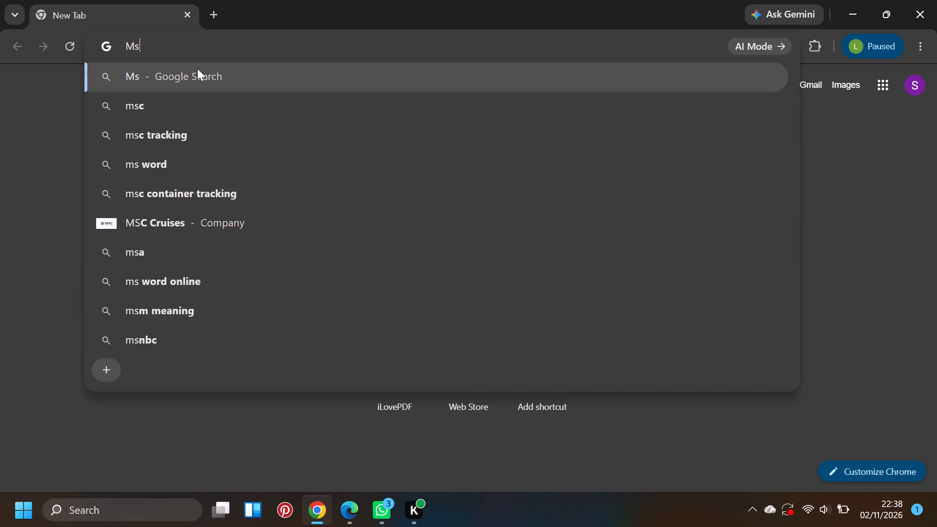
{"action": "key", "text": "space"}
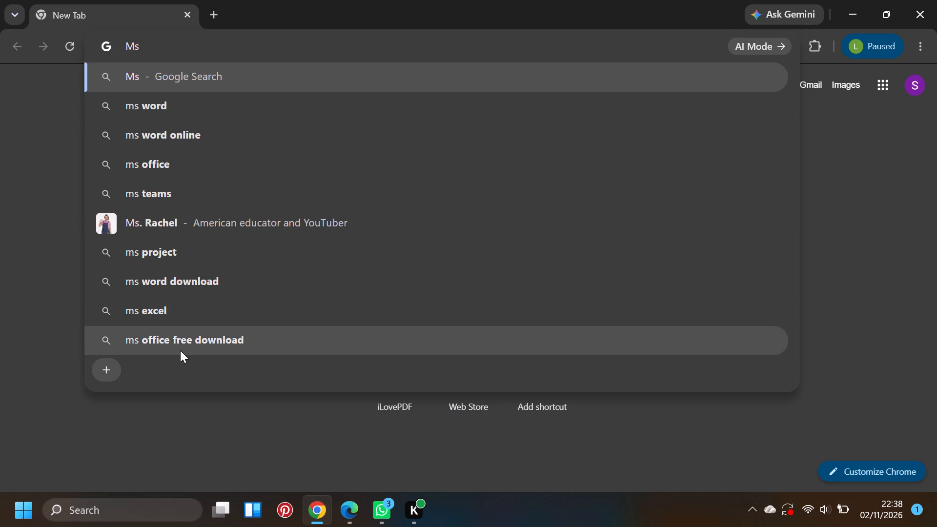
{"action": "left_click", "coordinate": [180, 310]}
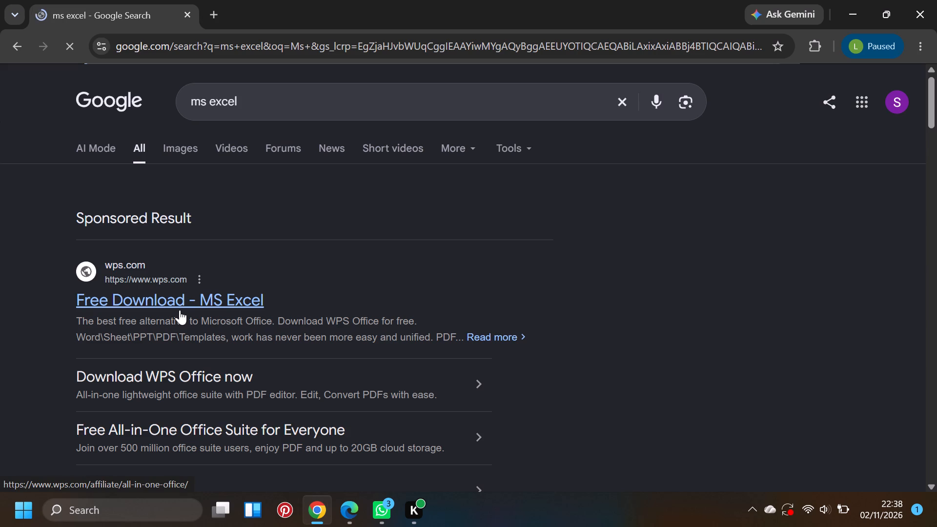
Look through the sponsored result and the AI Overview at the start of the "ms excel" search results.
{"action": "key", "text": "Down"}
{"action": "key", "text": "Down"}
{"action": "key", "text": "Down"}
{"action": "key", "text": "Down"}
{"action": "key", "text": "Down"}
{"action": "key", "text": "Down"}
{"action": "key", "text": "Down"}
{"action": "key", "text": "Down"}
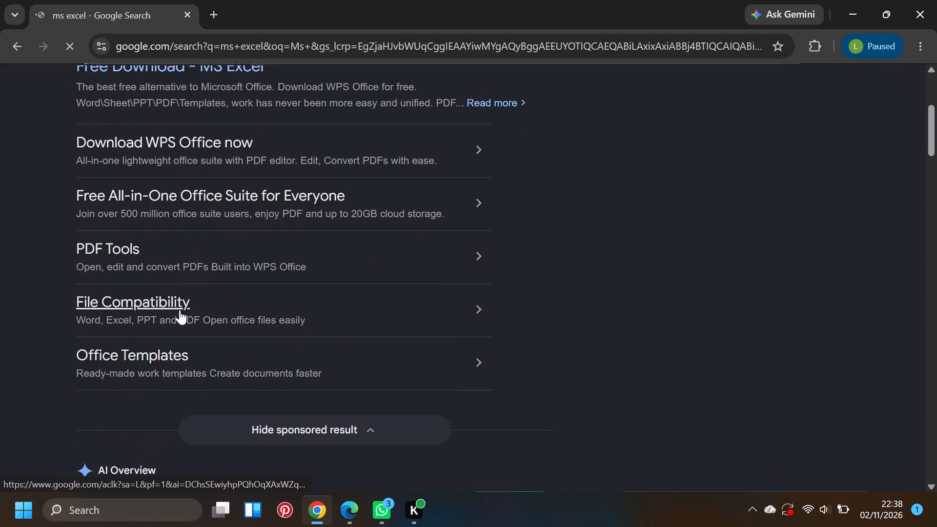
{"action": "key", "text": "Up"}
{"action": "key", "text": "Up"}
{"action": "key", "text": "Up"}
{"action": "key", "text": "Up"}
{"action": "key", "text": "Up"}
{"action": "key", "text": "Up"}
{"action": "key", "text": "Up"}
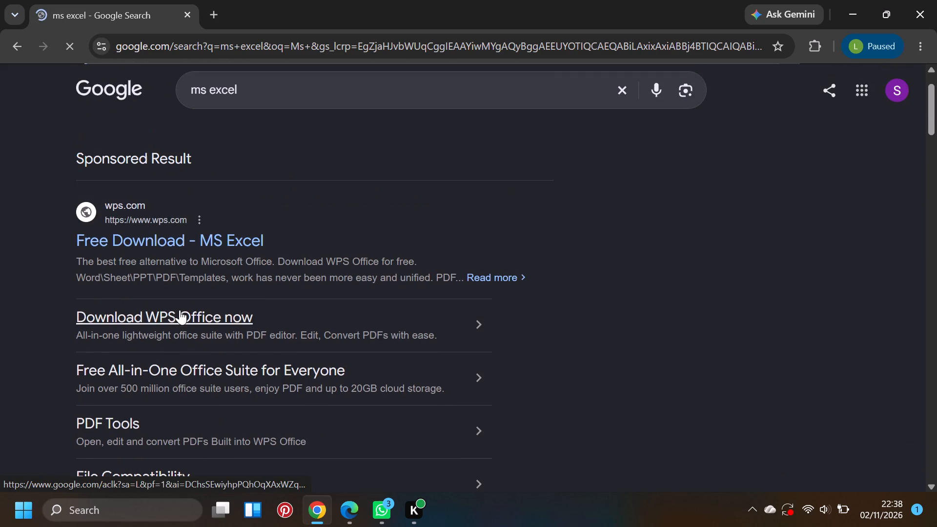
{"action": "key", "text": "Up"}
{"action": "key", "text": "Down"}
{"action": "key", "text": "Down"}
{"action": "key", "text": "Down"}
{"action": "key", "text": "Down"}
{"action": "key", "text": "Down"}
{"action": "key", "text": "Down"}
{"action": "key", "text": "Down"}
{"action": "key", "text": "Down"}
{"action": "key", "text": "Down"}
{"action": "key", "text": "Down"}
{"action": "key", "text": "Down"}
{"action": "key", "text": "Down"}
{"action": "key", "text": "Down"}
{"action": "key", "text": "Down"}
{"action": "key", "text": "Down"}
{"action": "key", "text": "Down"}
{"action": "key", "text": "Down"}
{"action": "key", "text": "Down"}
{"action": "key", "text": "Down"}
{"action": "key", "text": "Down"}
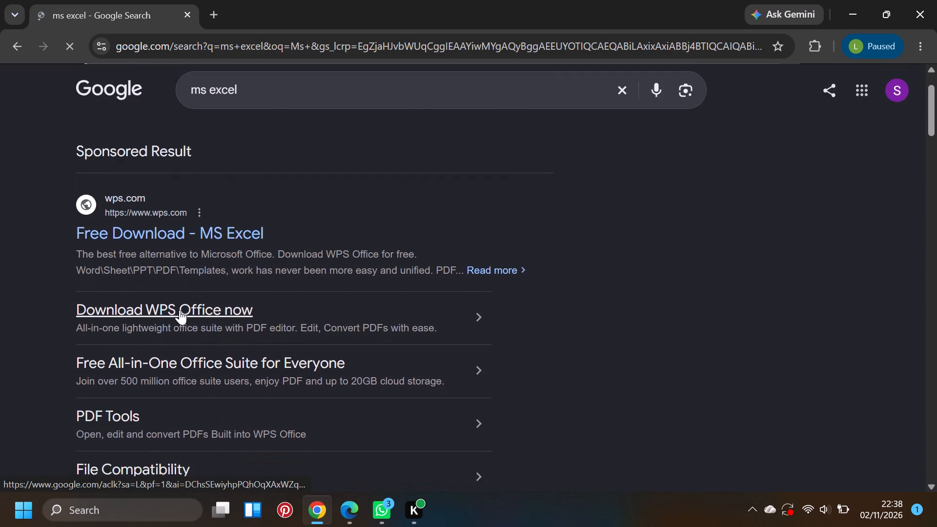
{"action": "key", "text": "Down"}
{"action": "key", "text": "Up"}
{"action": "key", "text": "Up"}
{"action": "key", "text": "Up"}
{"action": "key", "text": "Up"}
{"action": "key", "text": "Up"}
{"action": "key", "text": "Up"}
{"action": "key", "text": "Up"}
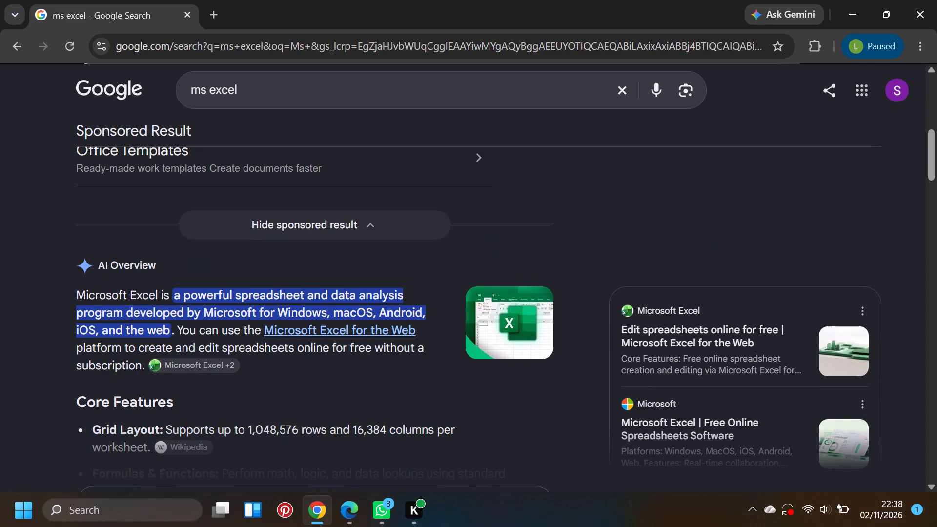
{"action": "key", "text": "Up"}
{"action": "key", "text": "Up"}
{"action": "key", "text": "Up"}
{"action": "key", "text": "Up"}
{"action": "key", "text": "Up"}
{"action": "key", "text": "Up"}
{"action": "key", "text": "Up"}
{"action": "key", "text": "Up"}
{"action": "key", "text": "Up"}
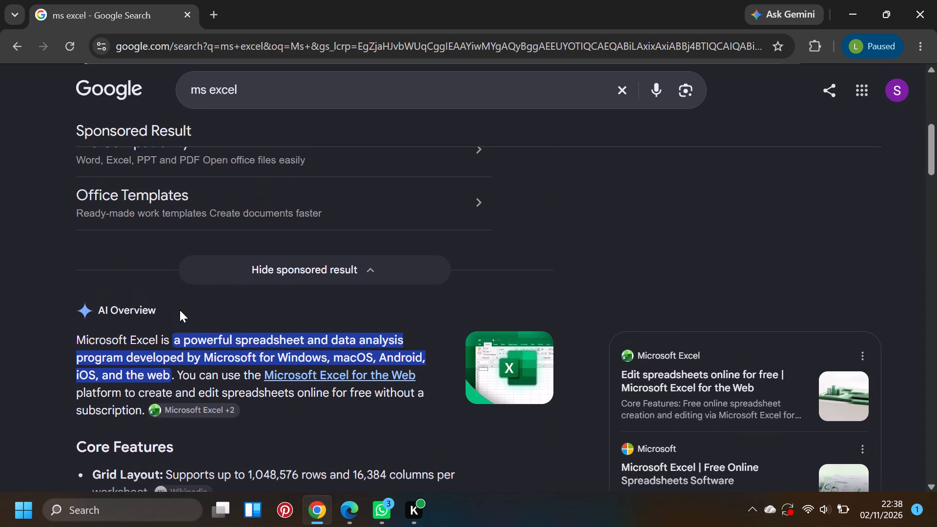
{"action": "key", "text": "Up"}
{"action": "key", "text": "Up"}
{"action": "key", "text": "Up"}
{"action": "key", "text": "Up"}
{"action": "key", "text": "Up"}
{"action": "key", "text": "Up"}
{"action": "key", "text": "Up"}
{"action": "key", "text": "Up"}
{"action": "key", "text": "Up"}
{"action": "key", "text": "Up"}
Open the search result "Edit spreadsheets online for free | Microsoft Excel for the Web" from excel.cloud.microsoft.
{"action": "key", "text": "Down"}
{"action": "key", "text": "Down"}
{"action": "key", "text": "Down"}
{"action": "key", "text": "Down"}
{"action": "key", "text": "Down"}
{"action": "key", "text": "Down"}
{"action": "key", "text": "Down"}
{"action": "key", "text": "Down"}
{"action": "key", "text": "Down"}
{"action": "key", "text": "Down"}
{"action": "key", "text": "Down"}
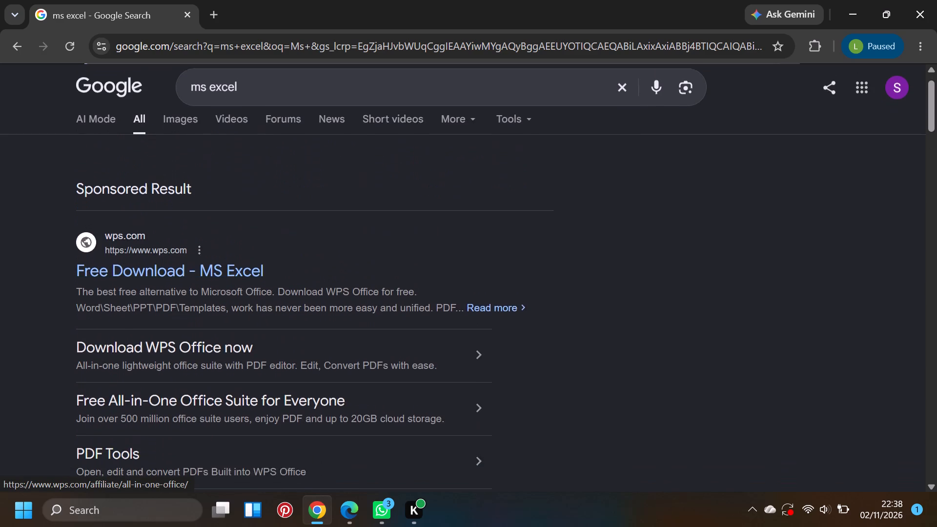
{"action": "key", "text": "Down"}
{"action": "key", "text": "Down"}
{"action": "key", "text": "Down"}
{"action": "key", "text": "Down"}
{"action": "key", "text": "Down"}
{"action": "key", "text": "Down"}
{"action": "key", "text": "Down"}
{"action": "key", "text": "Down"}
{"action": "key", "text": "Down"}
{"action": "key", "text": "Down"}
{"action": "key", "text": "Down"}
{"action": "key", "text": "Down"}
{"action": "key", "text": "Down"}
{"action": "key", "text": "Down"}
{"action": "key", "text": "Down"}
{"action": "key", "text": "Down"}
{"action": "key", "text": "Down"}
{"action": "key", "text": "Down"}
{"action": "key", "text": "Down"}
{"action": "key", "text": "Down"}
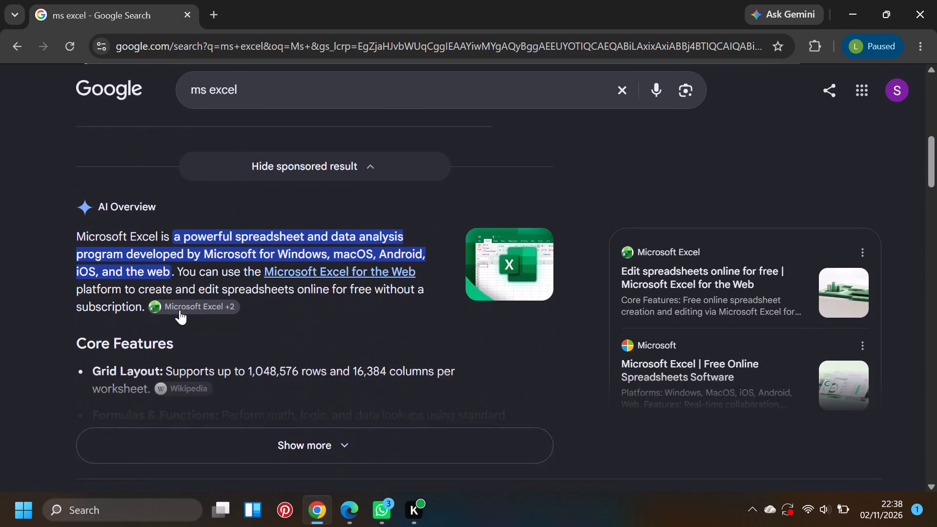
{"action": "key", "text": "Down"}
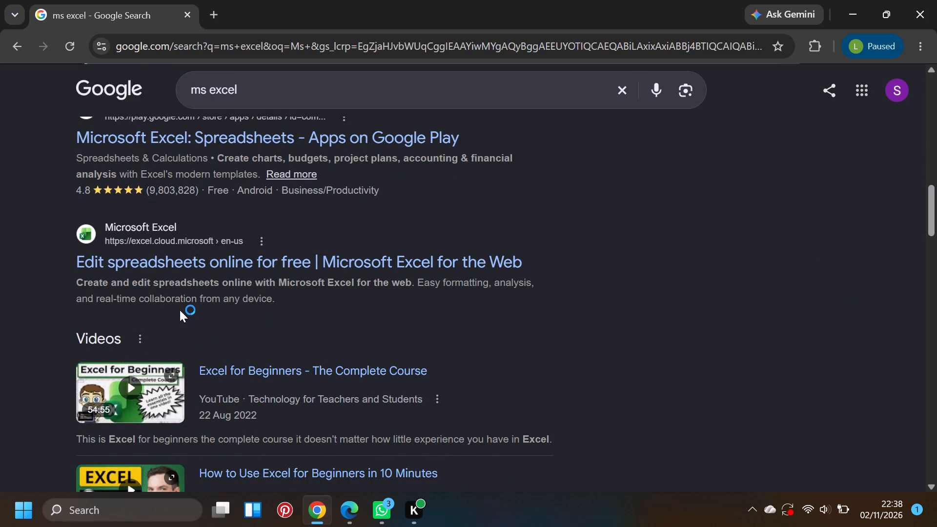
{"action": "left_click", "coordinate": [209, 258]}
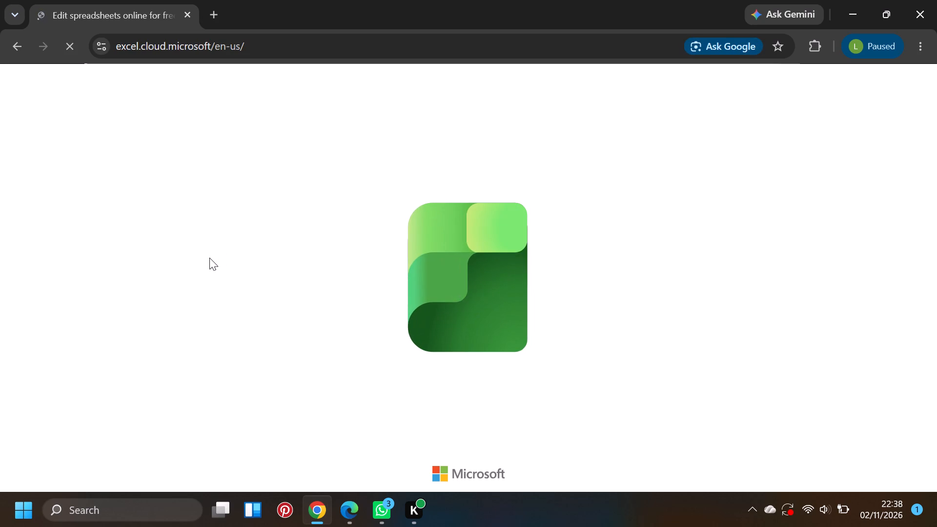
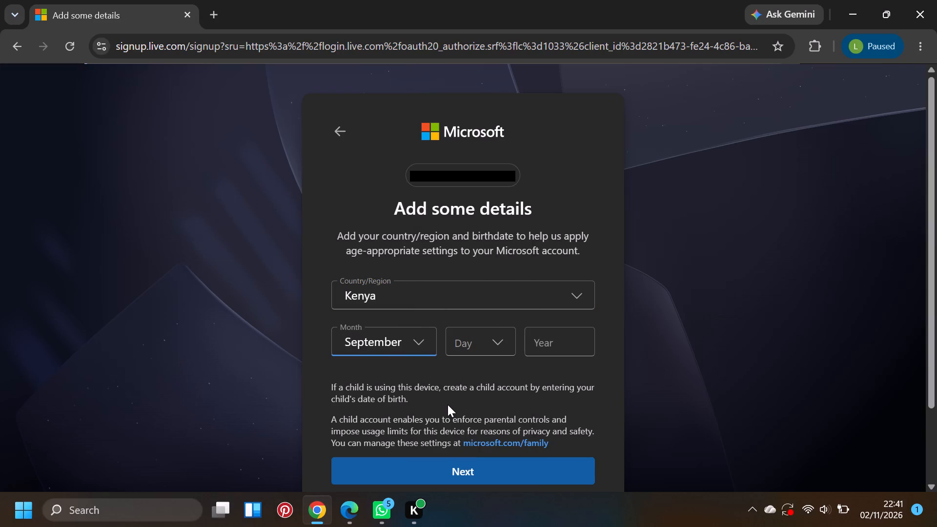
Complete the birthdate with the account holder's day and year of birth, and continue to the name page.
{"action": "left_click", "coordinate": [502, 339]}
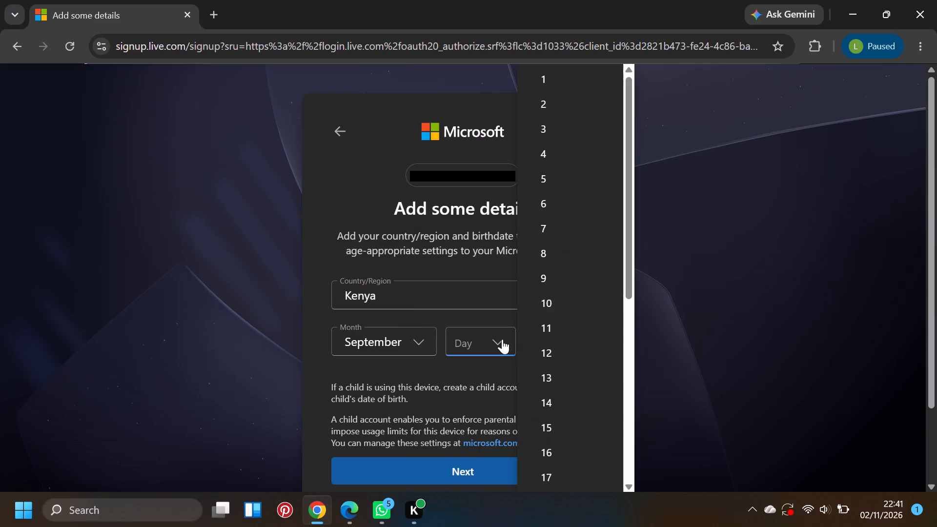
{"action": "left_click", "coordinate": [558, 161]}
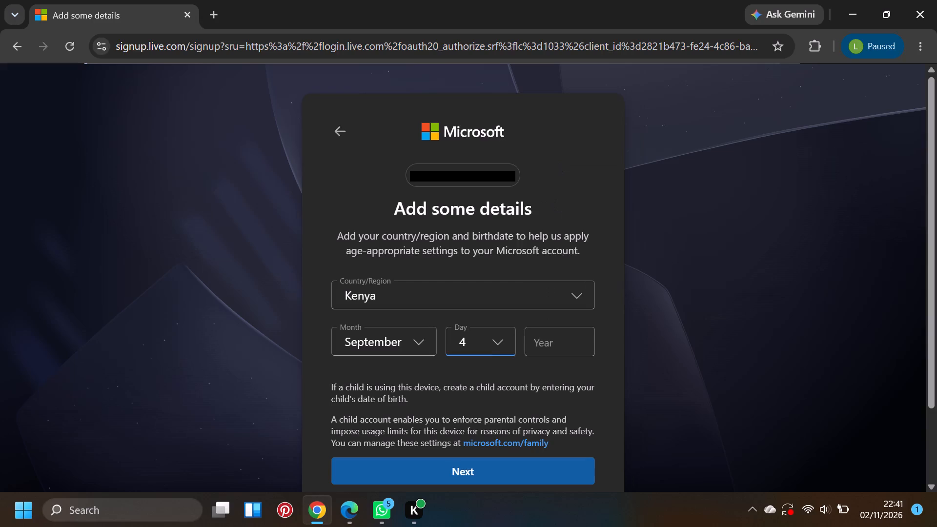
{"action": "left_click", "coordinate": [547, 336]}
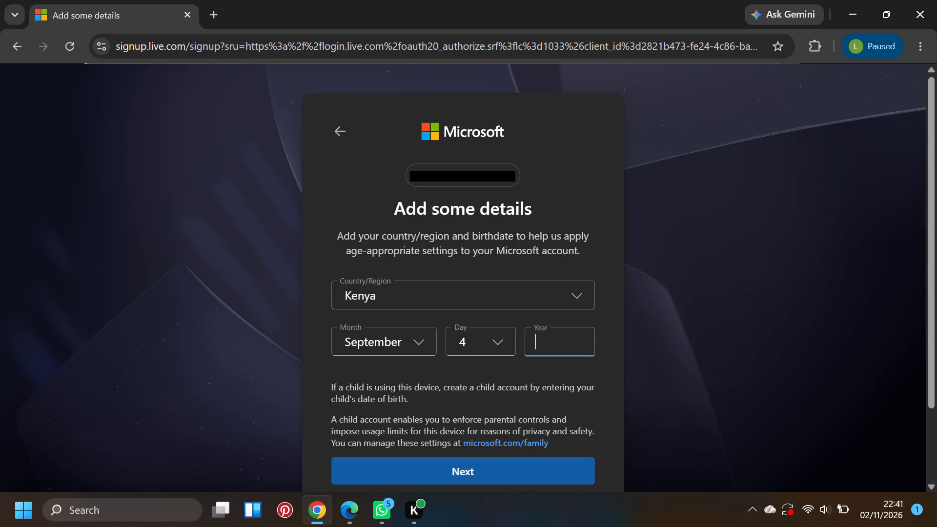
{"action": "type", "text": "200"}
{"action": "key", "text": "3"}
{"action": "left_click", "coordinate": [531, 481]}
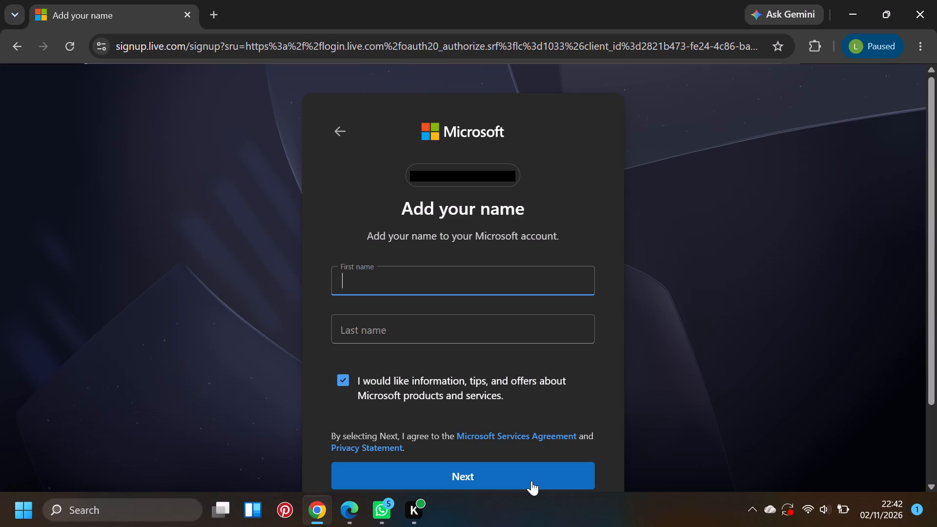
Fill in the account holder's first and last name from the saved autofill entry and submit the sign-up form.
{"action": "type", "text": "luc"}
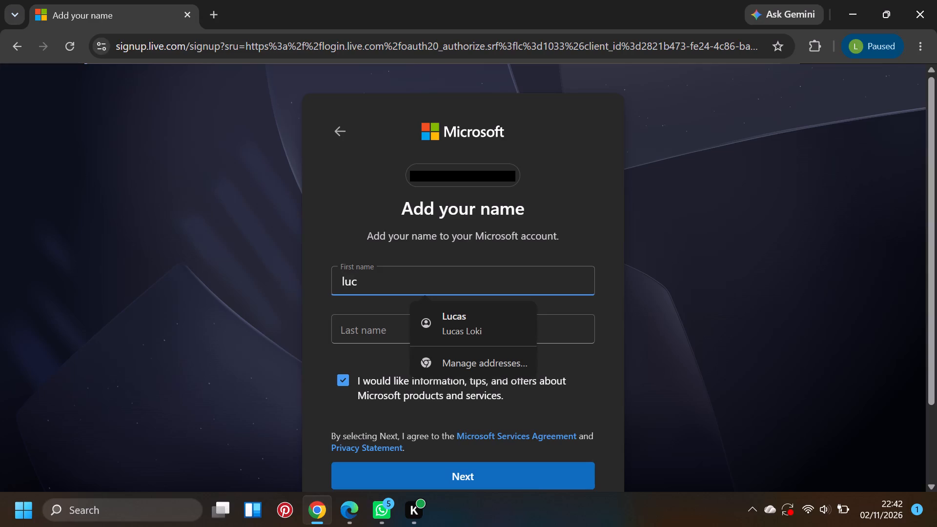
{"action": "key", "text": "s"}
{"action": "key", "text": "BackSpace"}
{"action": "left_click", "coordinate": [483, 321]}
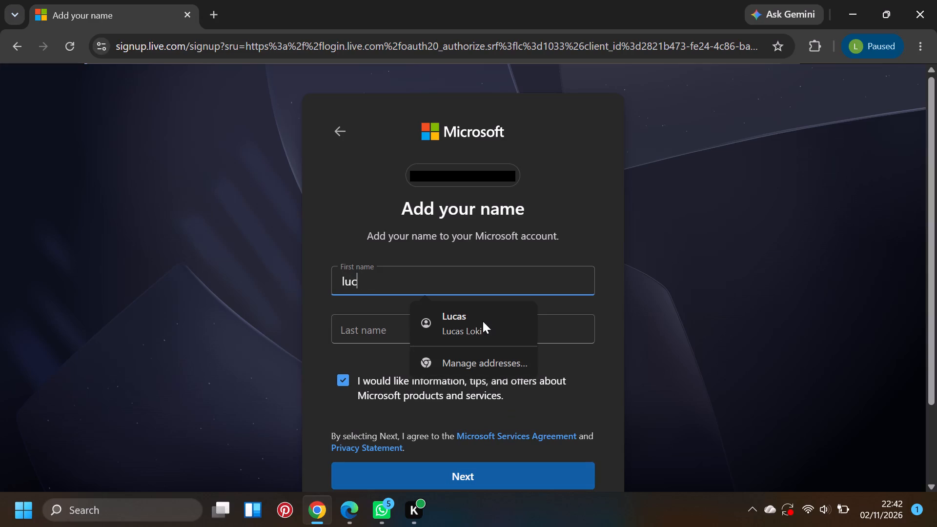
{"action": "left_click", "coordinate": [467, 473]}
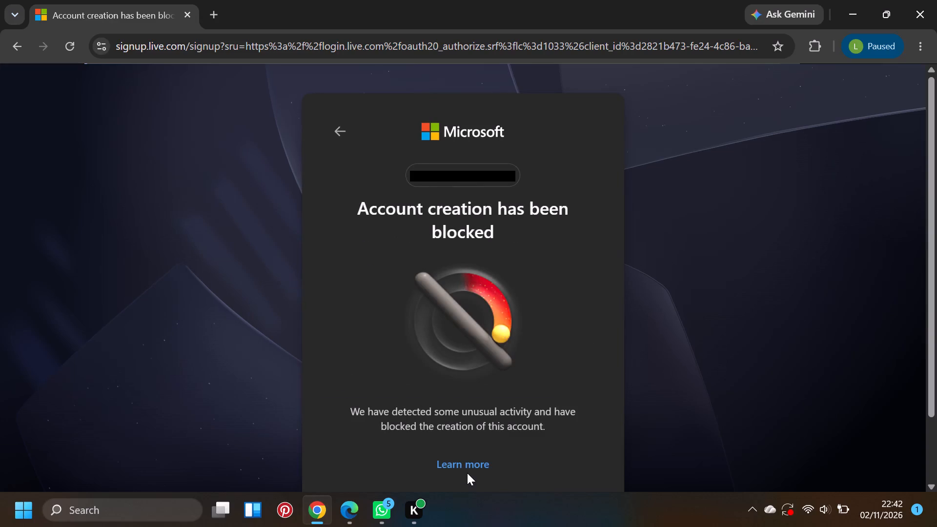
Go back through the account sign-up to the country and birthdate details page.
{"action": "left_click", "coordinate": [336, 129]}
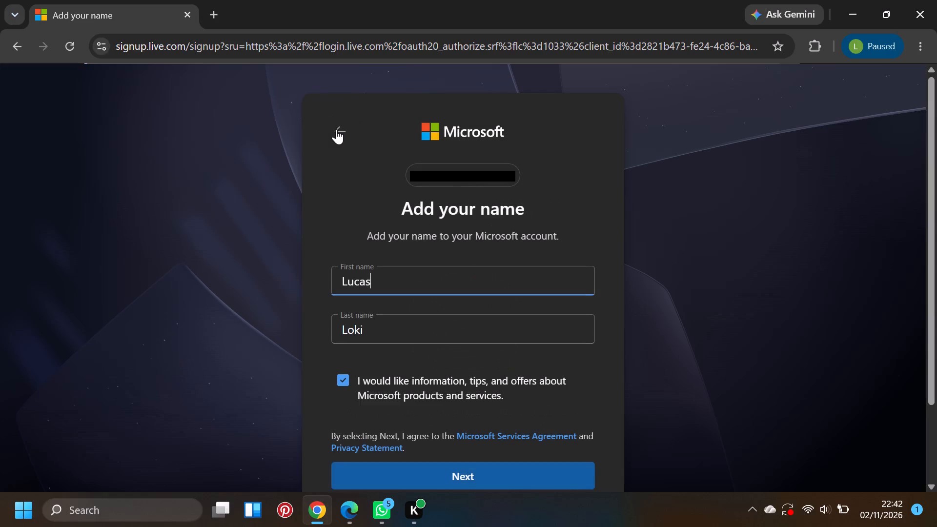
{"action": "left_click", "coordinate": [336, 129]}
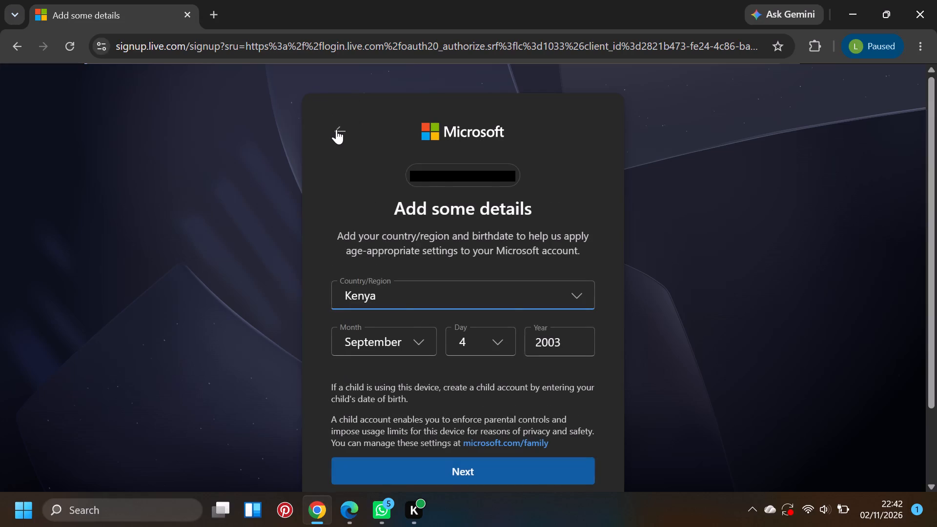
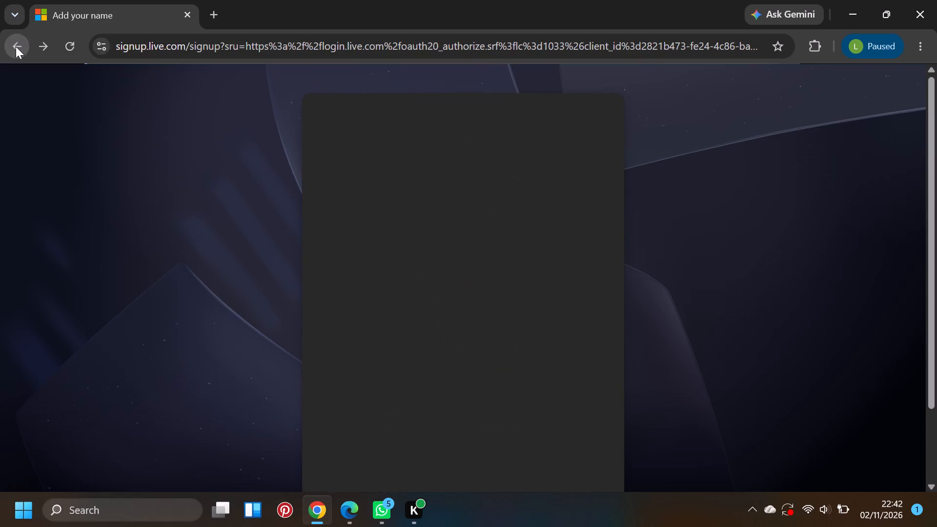
Go back from the name page of the account sign-up to the "Add some details" page.
{"action": "left_click", "coordinate": [16, 46]}
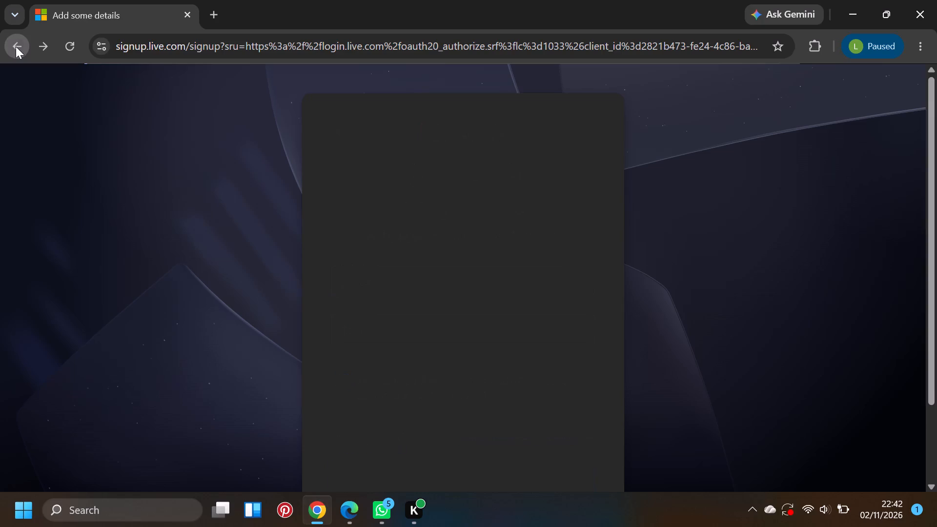
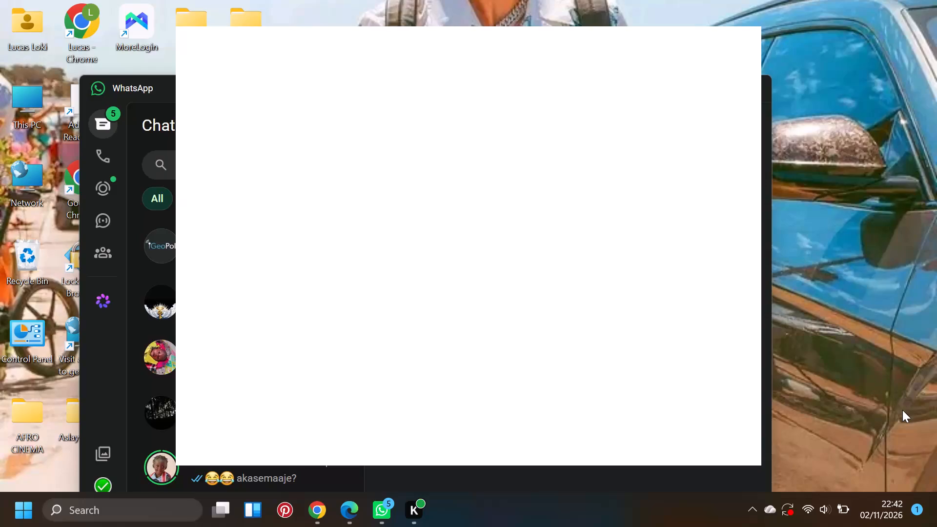
Create a new Microsoft Excel Macro-Enabled Worksheet file on the Windows desktop.
{"action": "left_click", "coordinate": [902, 410]}
{"action": "right_click", "coordinate": [807, 202]}
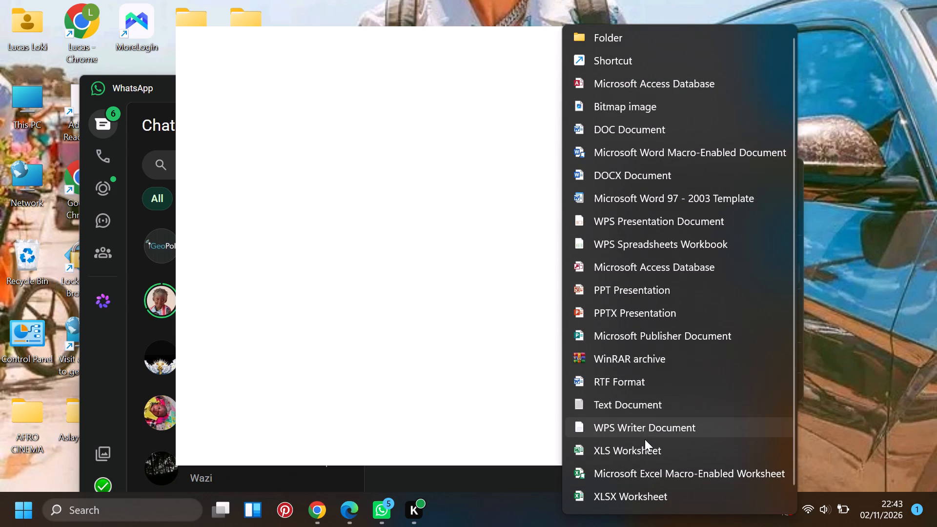
{"action": "left_click", "coordinate": [640, 479]}
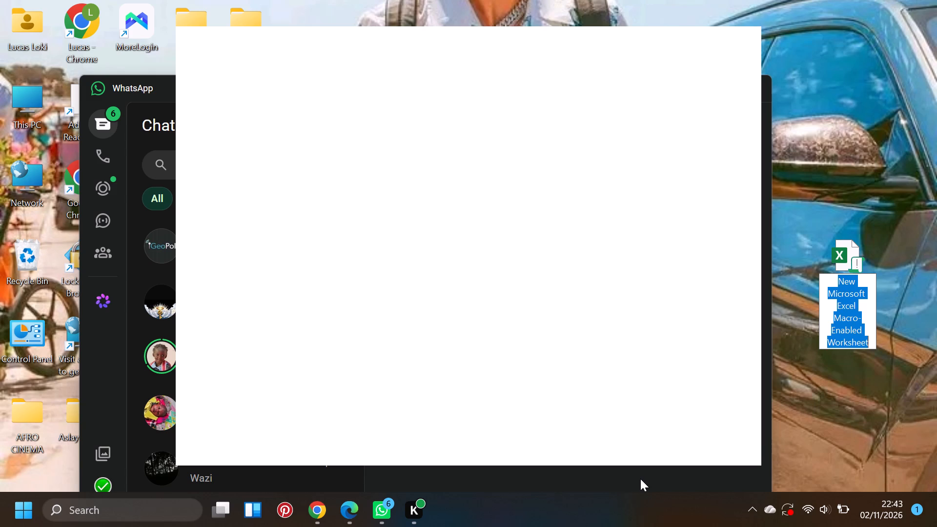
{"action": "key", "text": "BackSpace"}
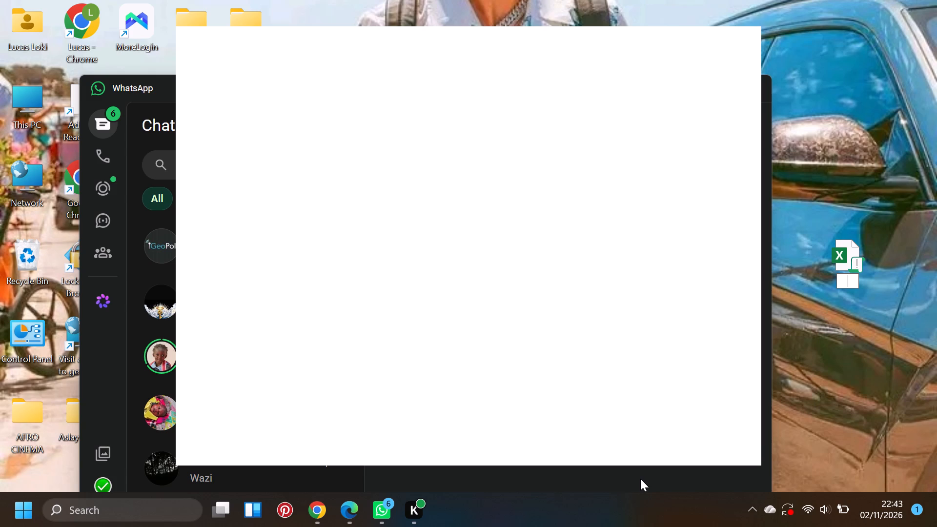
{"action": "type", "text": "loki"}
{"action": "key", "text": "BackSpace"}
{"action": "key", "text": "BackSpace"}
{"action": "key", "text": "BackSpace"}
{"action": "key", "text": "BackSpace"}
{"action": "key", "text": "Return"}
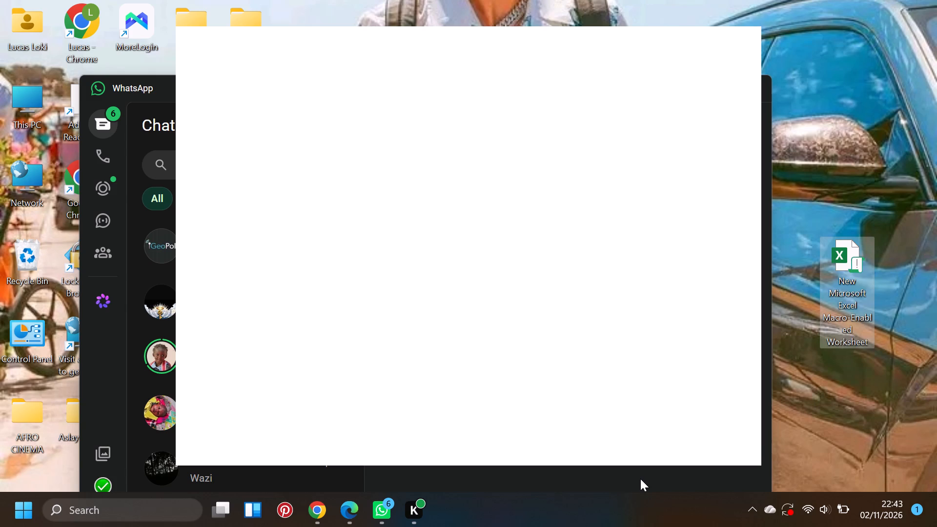
Switch to Excel by trying to open the New Microsoft Excel Macro-Enabled Worksheet file on the desktop.
{"action": "double_click", "coordinate": [861, 316]}
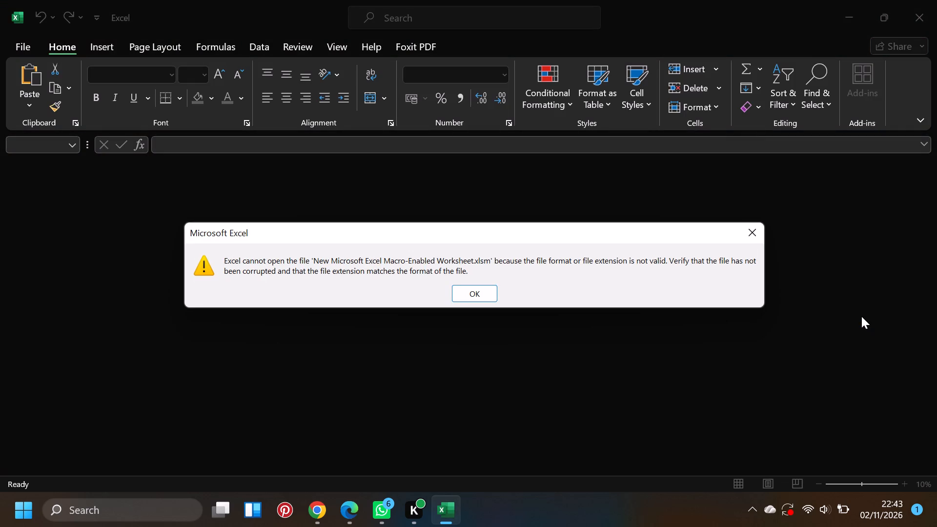
{"action": "left_click", "coordinate": [484, 296]}
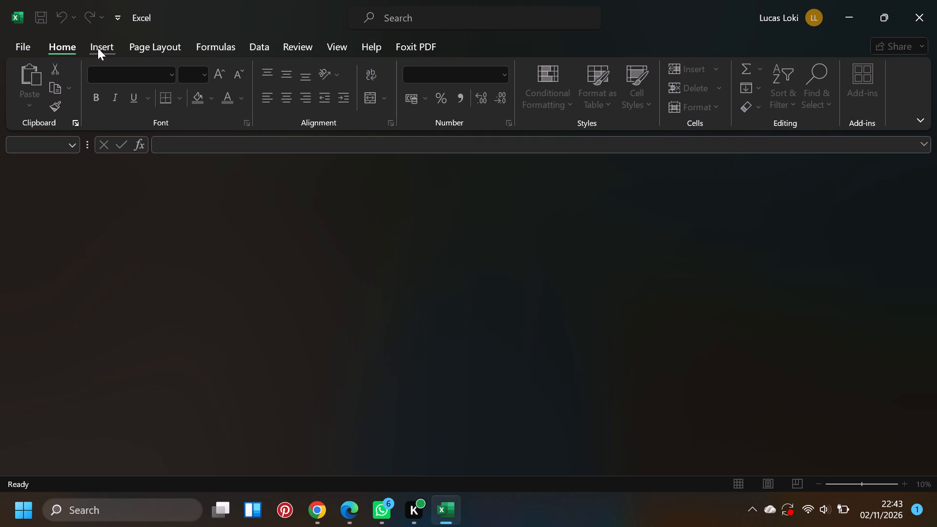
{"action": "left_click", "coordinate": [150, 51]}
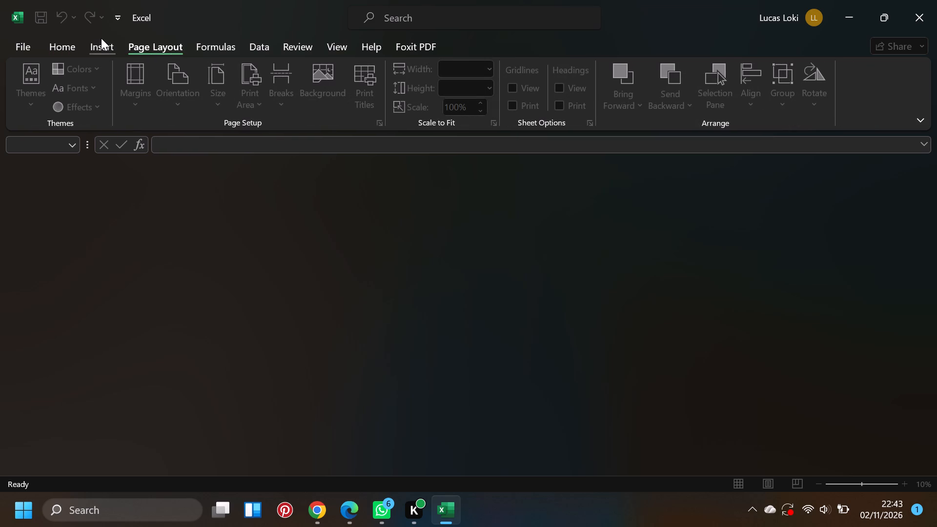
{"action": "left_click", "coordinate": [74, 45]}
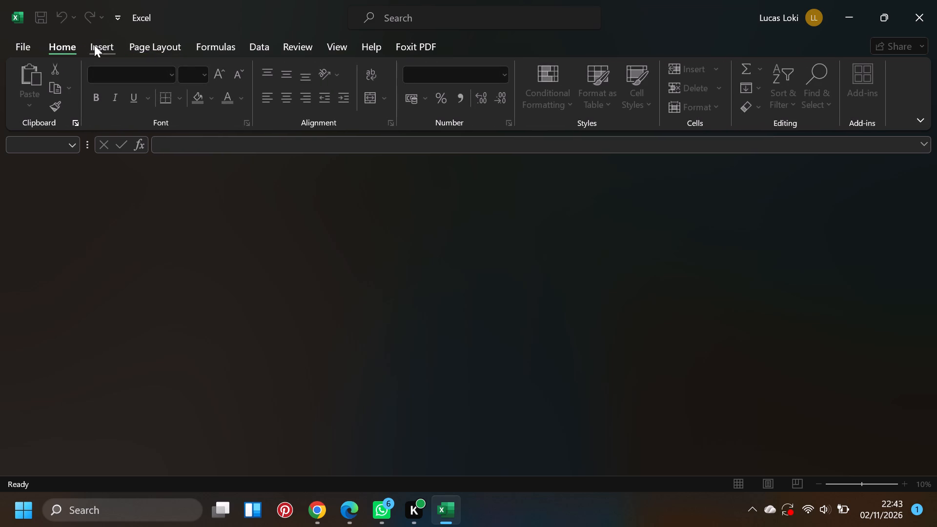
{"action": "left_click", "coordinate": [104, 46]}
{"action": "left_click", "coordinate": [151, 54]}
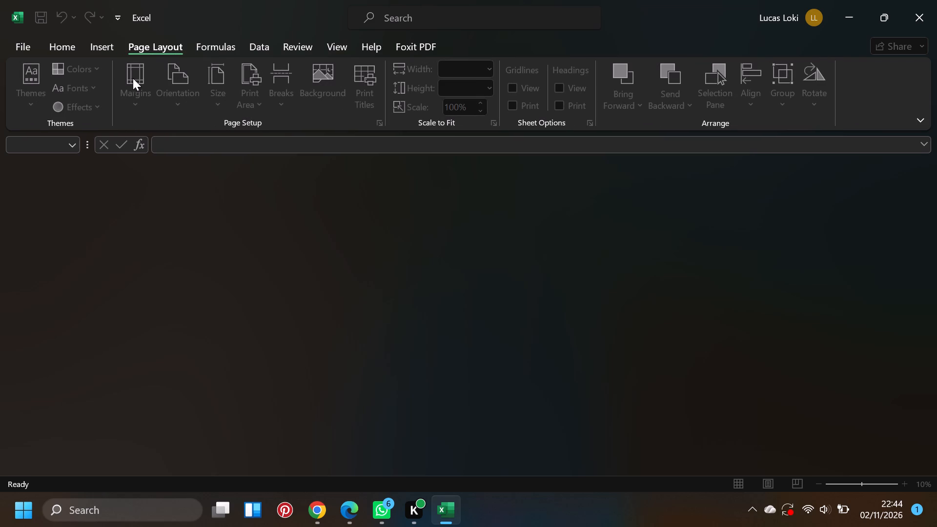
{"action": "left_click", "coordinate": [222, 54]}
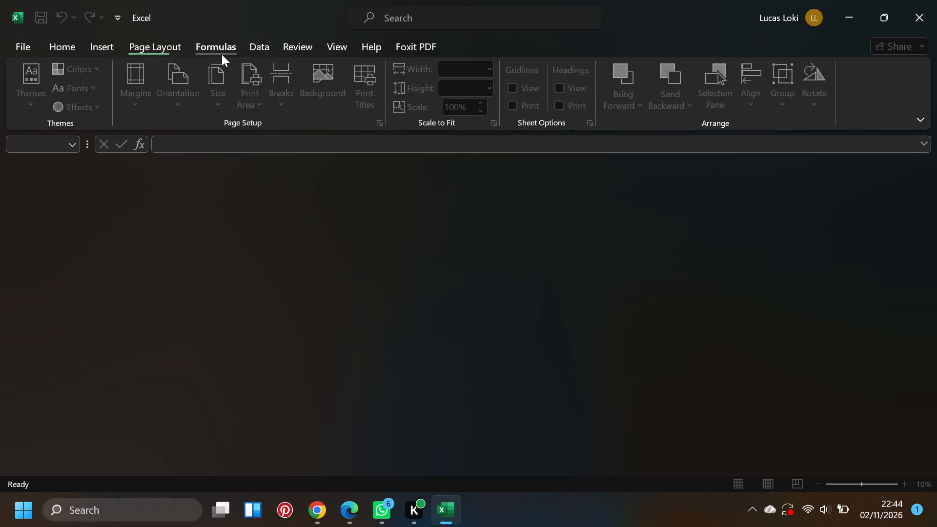
Create a new blank workbook.
{"action": "left_click", "coordinate": [24, 44]}
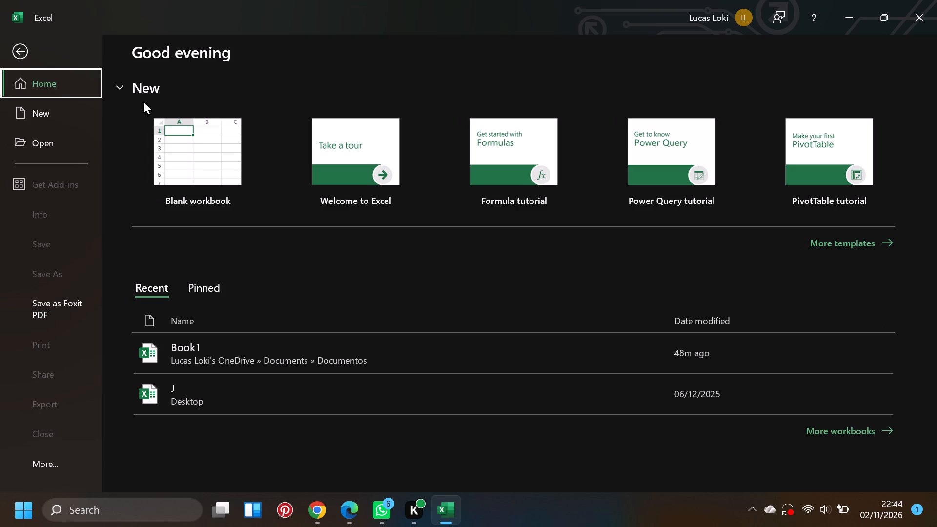
{"action": "left_click", "coordinate": [188, 131]}
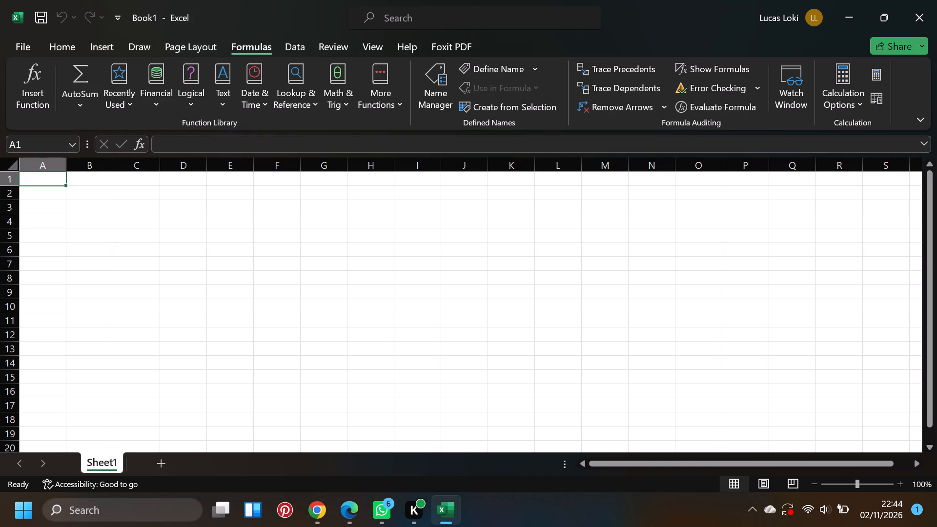
Enter the subject headings Maths in cell B1 and English, with a capital E, in cell C1.
{"action": "left_click", "coordinate": [89, 184]}
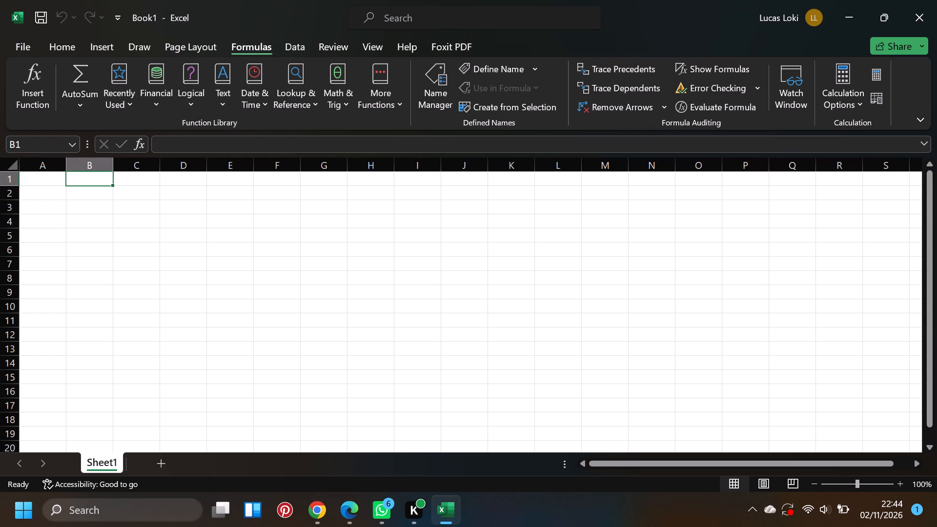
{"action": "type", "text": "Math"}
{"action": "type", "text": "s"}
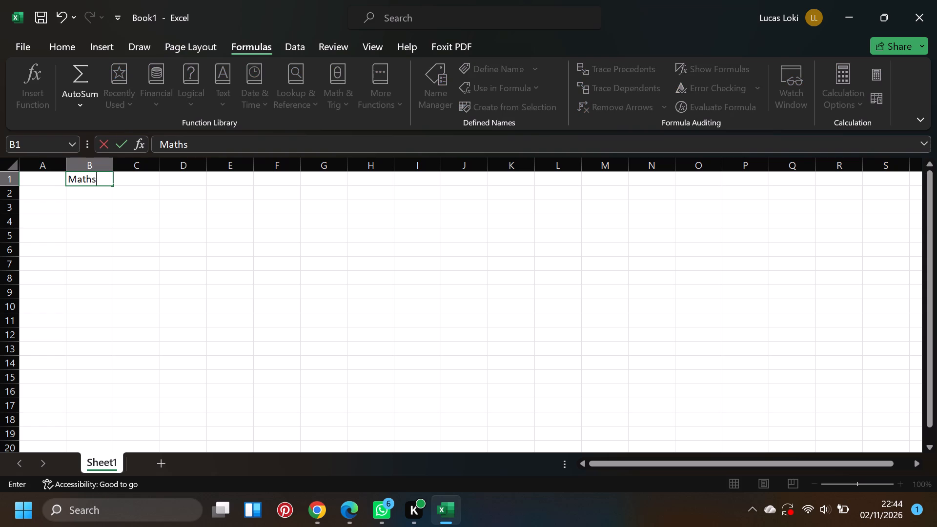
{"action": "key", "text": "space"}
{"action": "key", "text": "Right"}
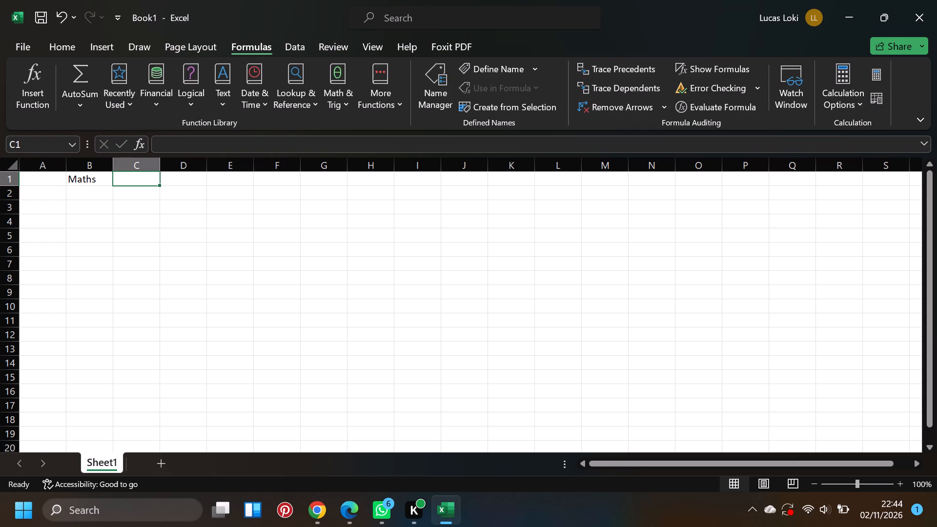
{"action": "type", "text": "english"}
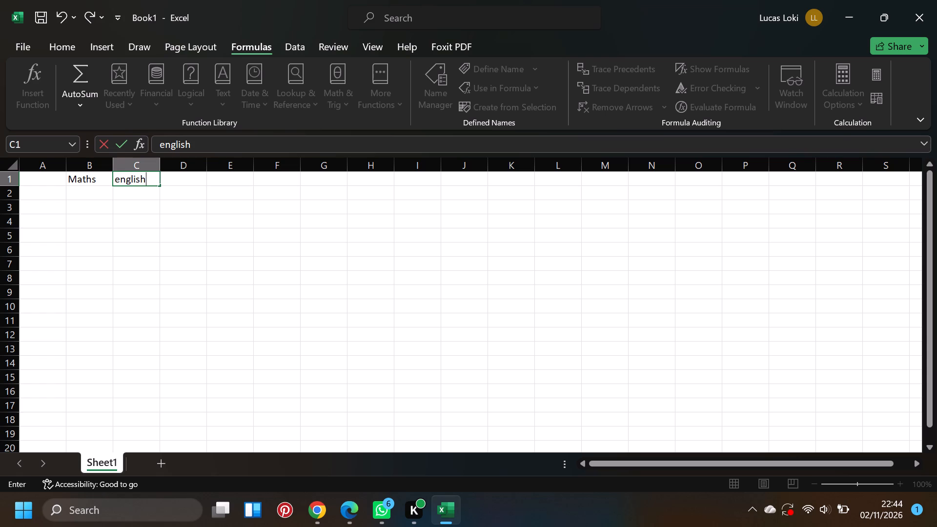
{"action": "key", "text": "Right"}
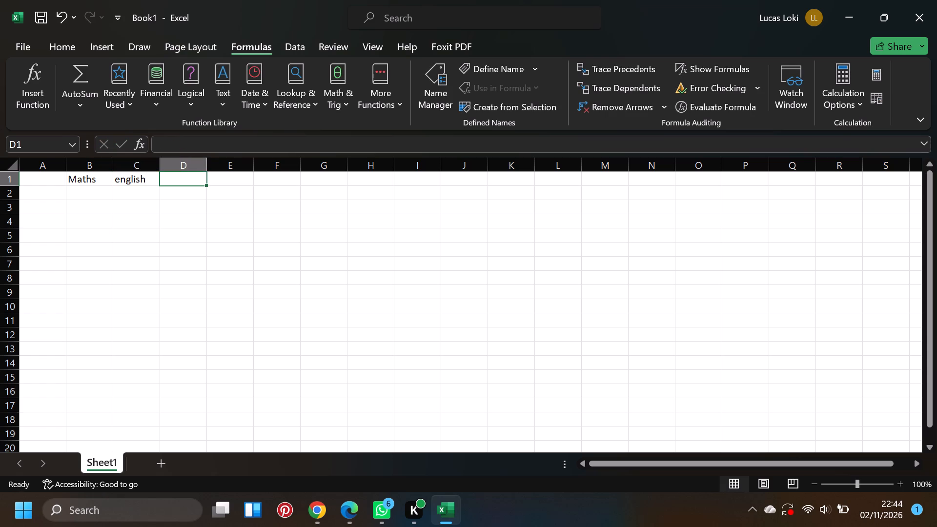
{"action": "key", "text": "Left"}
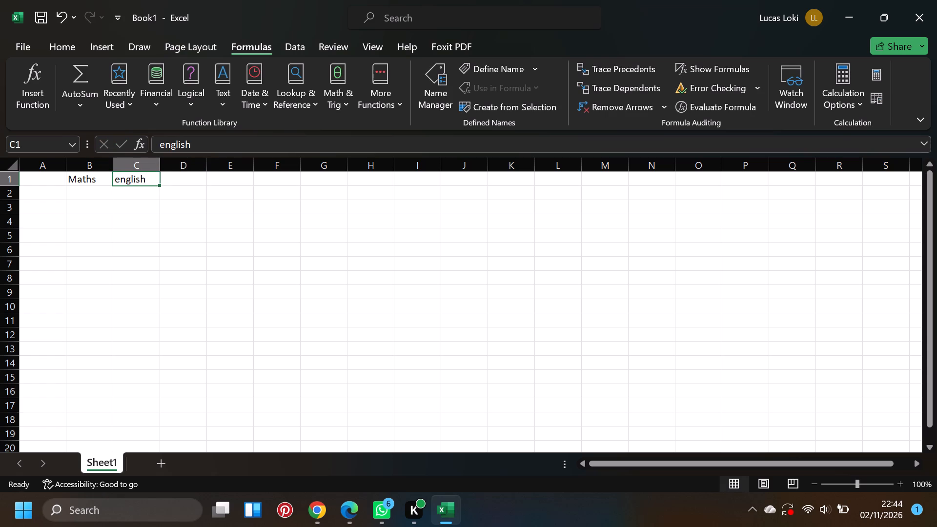
{"action": "left_click", "coordinate": [125, 182]}
{"action": "left_click", "coordinate": [125, 182]}
{"action": "key", "text": "BackSpace"}
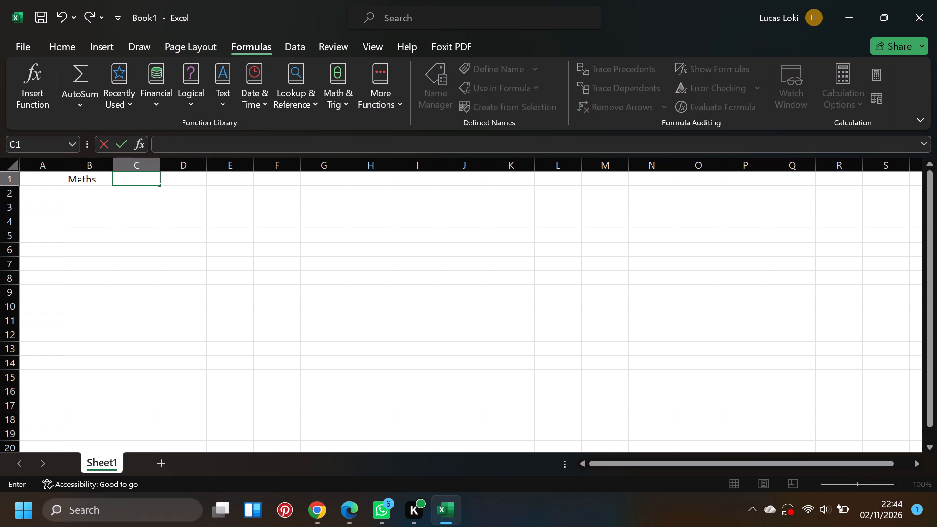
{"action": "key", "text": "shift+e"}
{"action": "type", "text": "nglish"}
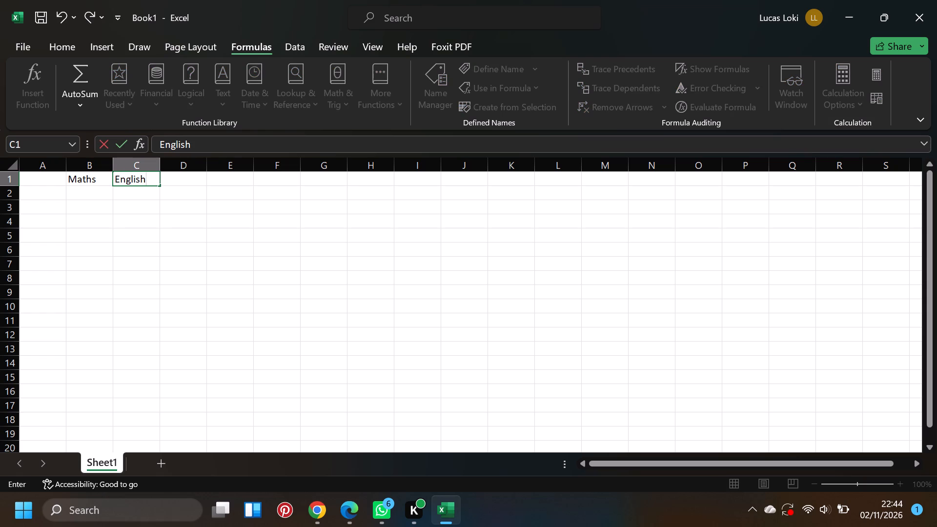
Add the subject headings Kisw in cell D1 and Chem in cell E1.
{"action": "left_click", "coordinate": [178, 181]}
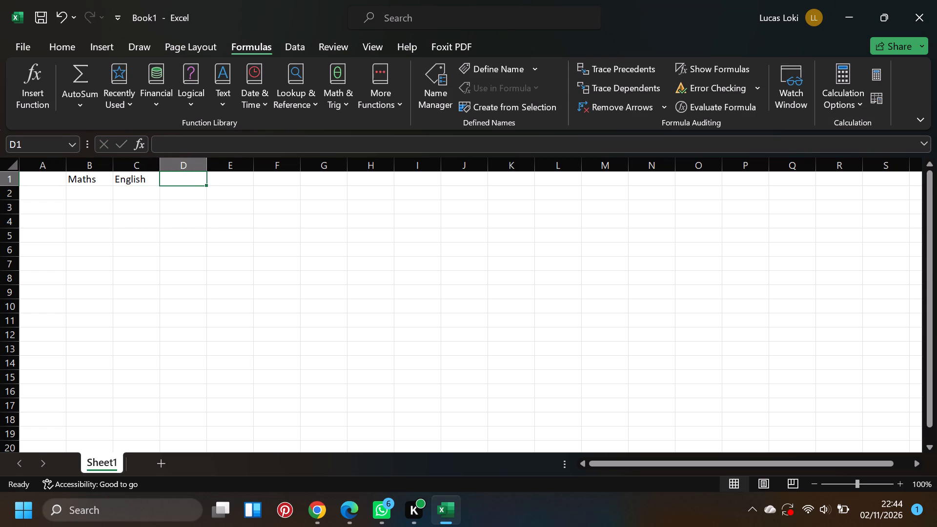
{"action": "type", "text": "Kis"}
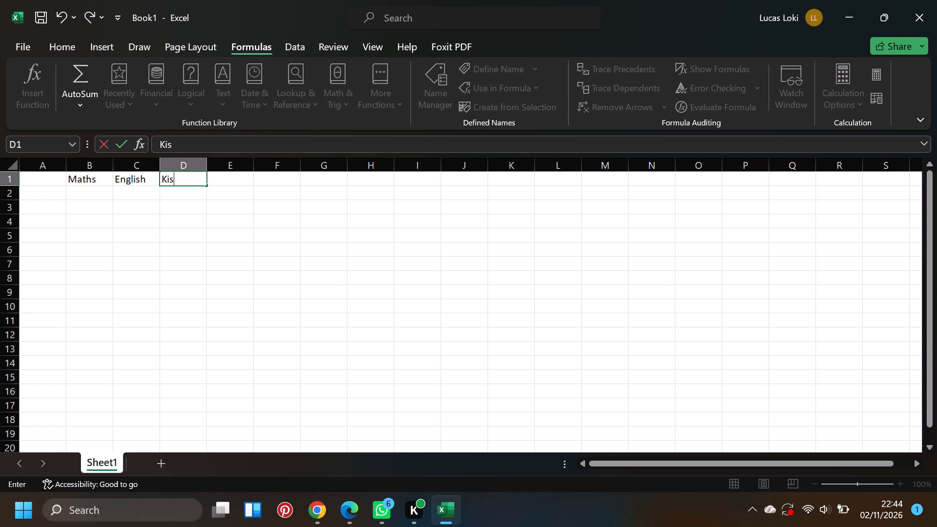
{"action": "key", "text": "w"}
{"action": "left_click", "coordinate": [226, 182]}
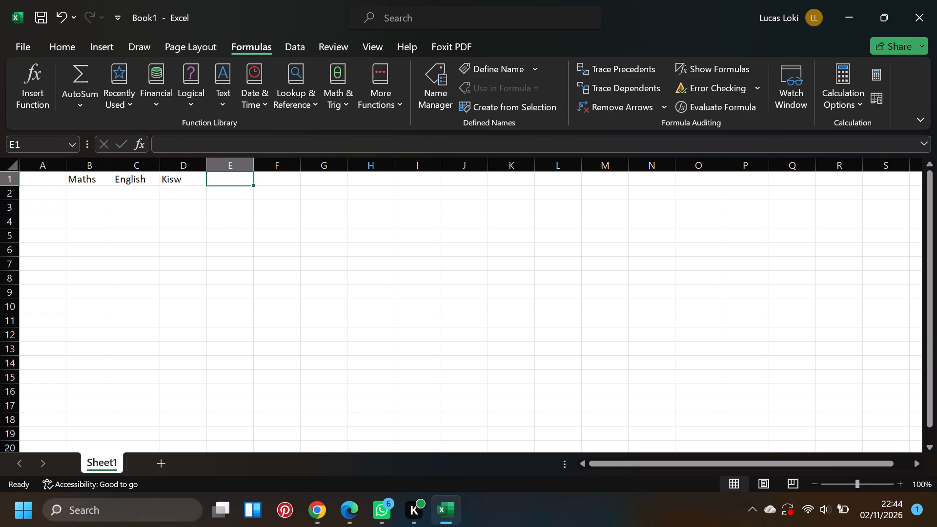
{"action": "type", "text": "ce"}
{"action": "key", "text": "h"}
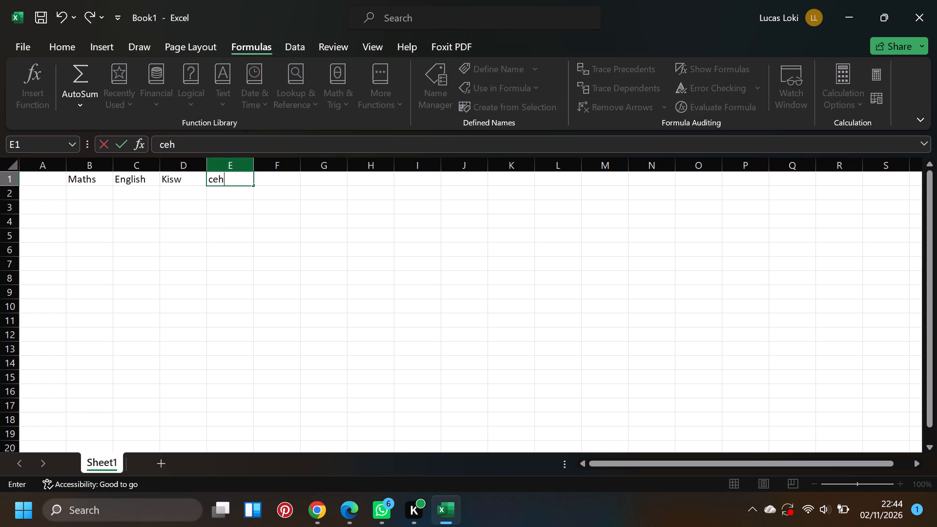
{"action": "left_click", "coordinate": [228, 170]}
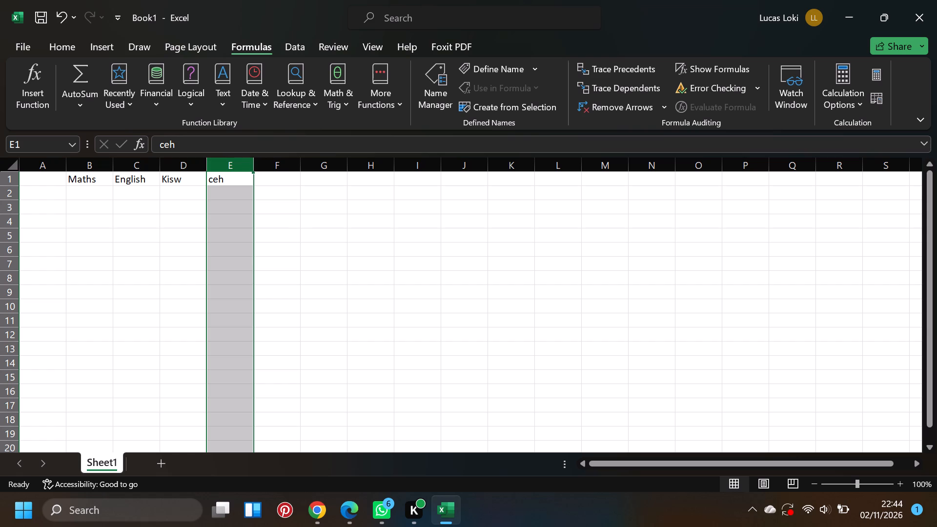
{"action": "left_click", "coordinate": [240, 182]}
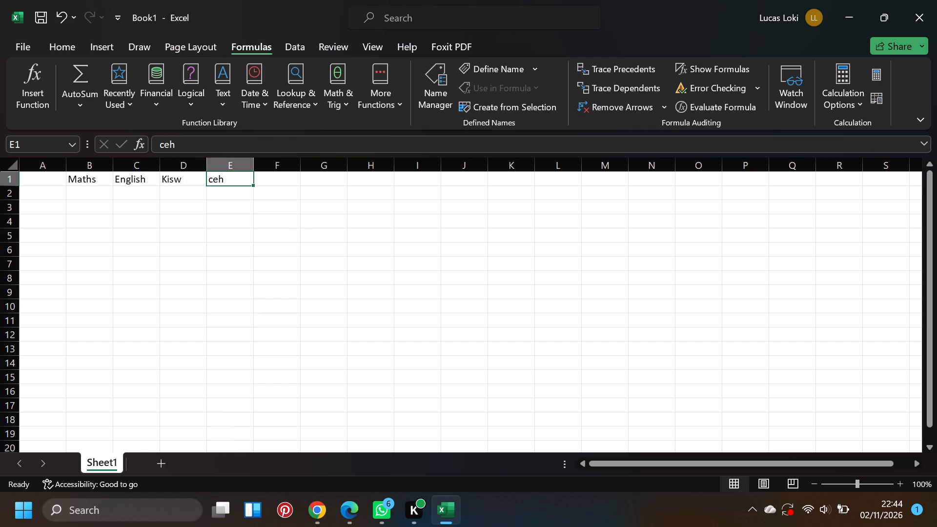
{"action": "left_click", "coordinate": [240, 182]}
{"action": "left_click", "coordinate": [240, 182]}
{"action": "left_click", "coordinate": [240, 182]}
{"action": "key", "text": "BackSpace"}
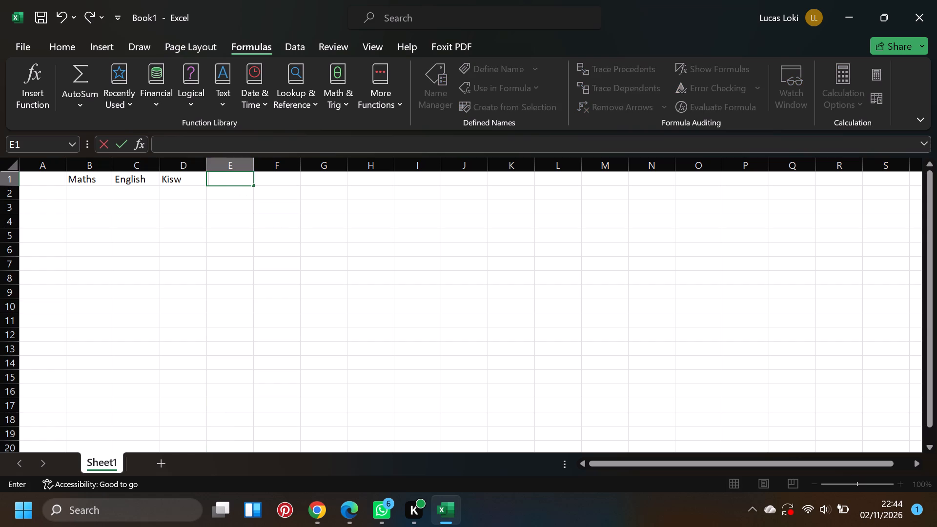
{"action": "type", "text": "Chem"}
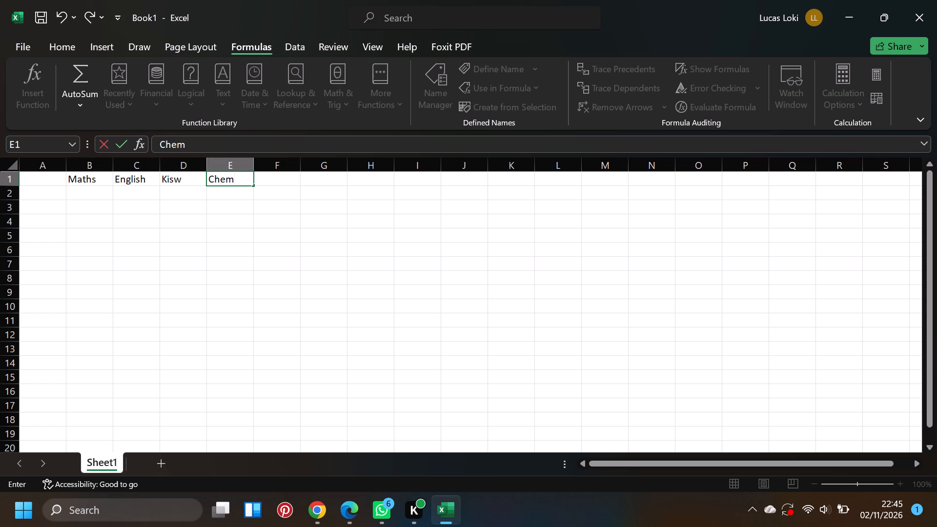
Add the subject heading Bio in cell F1.
{"action": "left_click", "coordinate": [273, 186]}
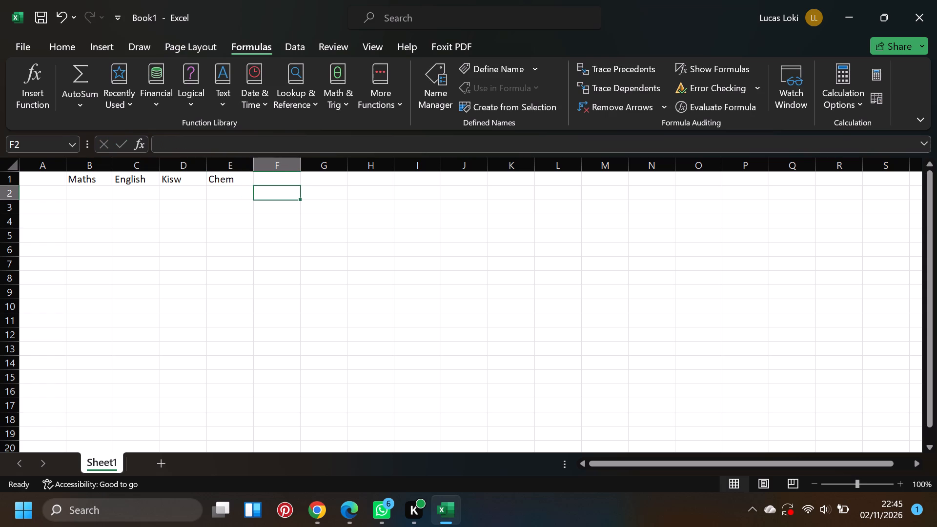
{"action": "left_click", "coordinate": [278, 176]}
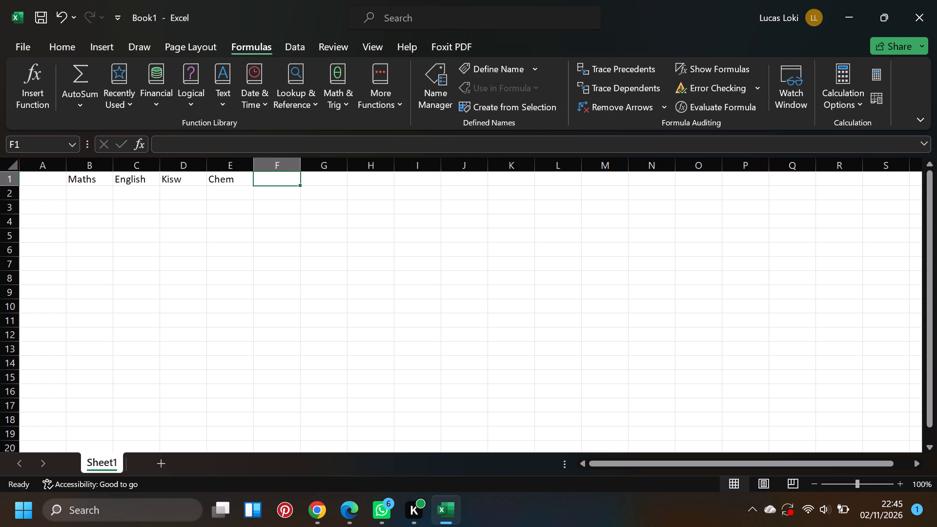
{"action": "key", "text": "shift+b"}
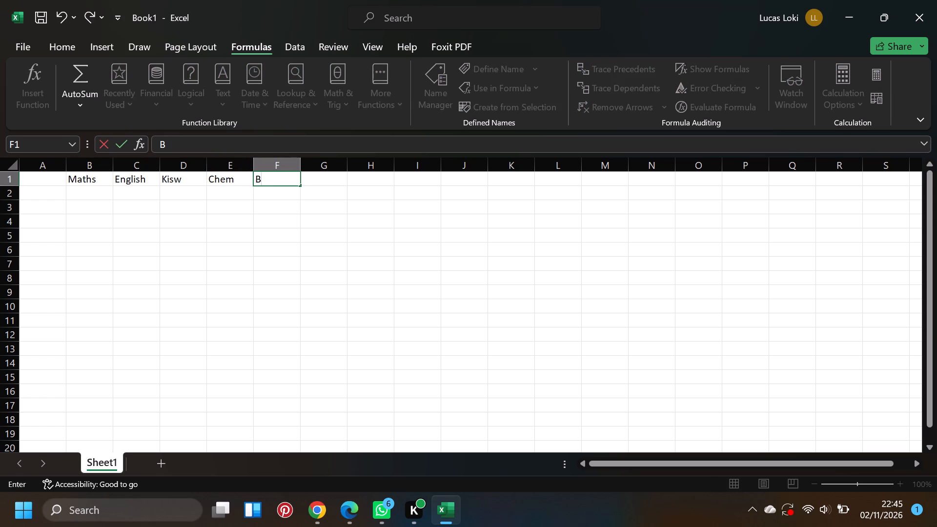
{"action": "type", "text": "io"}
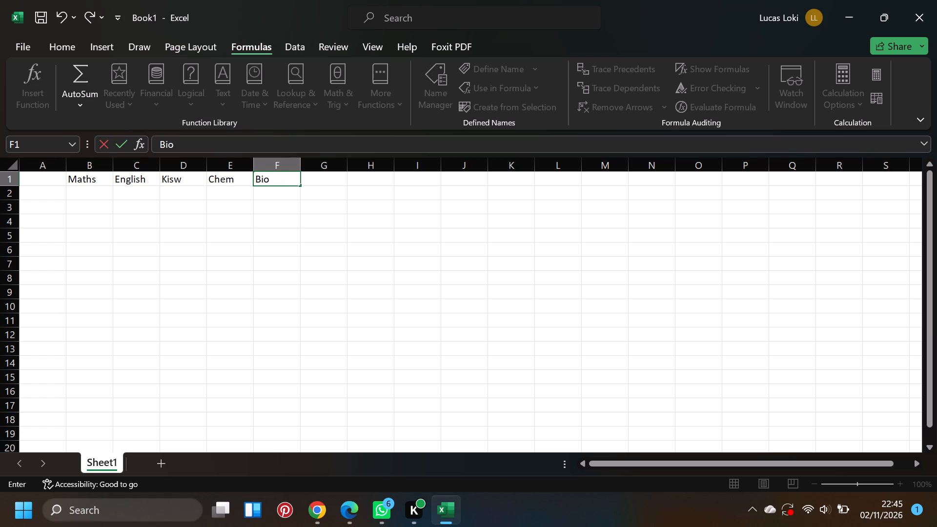
{"action": "left_click", "coordinate": [330, 174]}
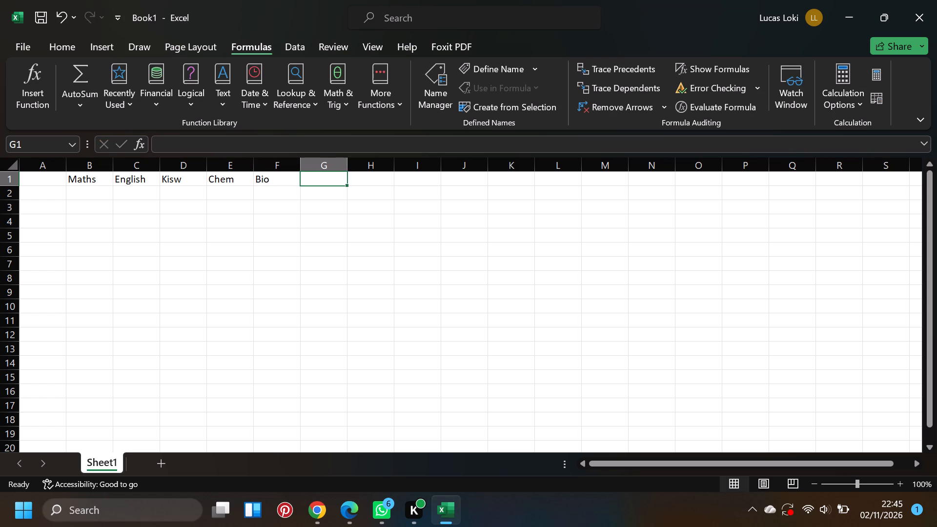
Add the subject headings Histo in cell G1 and CRE, all in capitals, in cell H1.
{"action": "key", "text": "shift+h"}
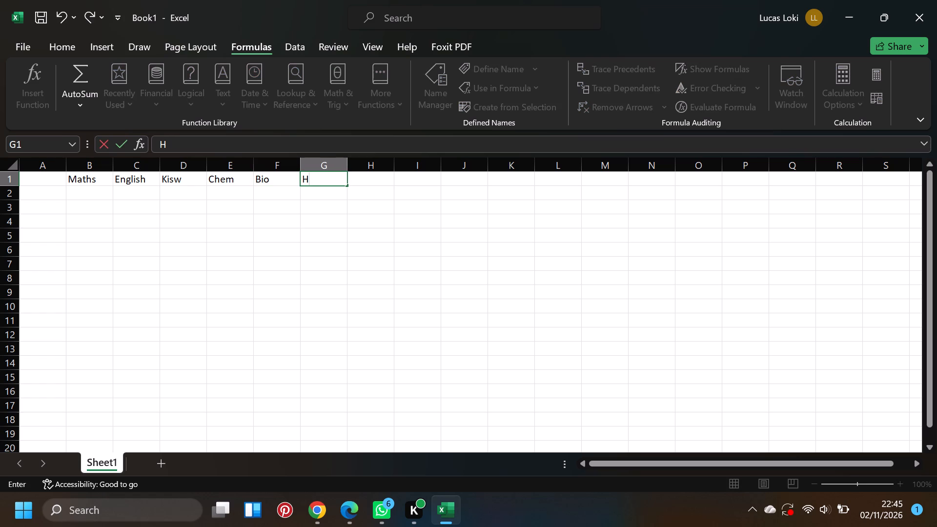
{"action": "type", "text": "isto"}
{"action": "left_click", "coordinate": [371, 180]}
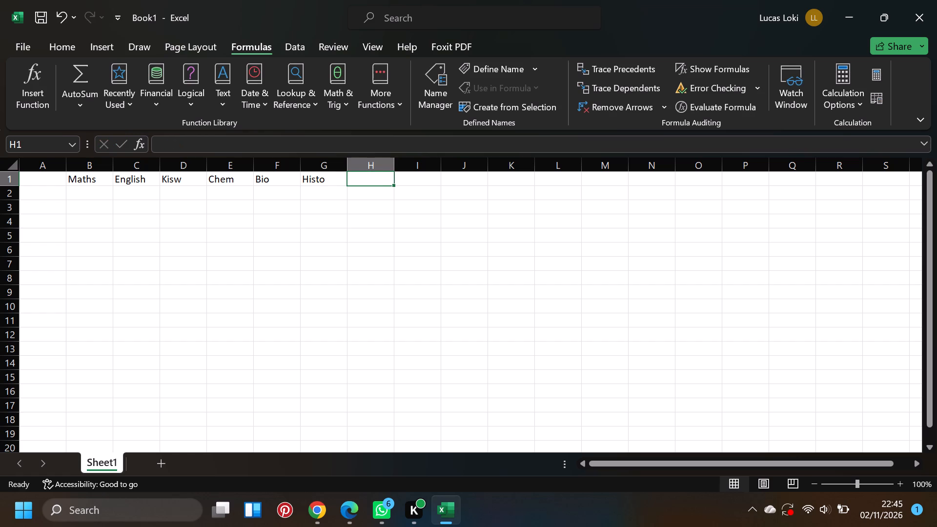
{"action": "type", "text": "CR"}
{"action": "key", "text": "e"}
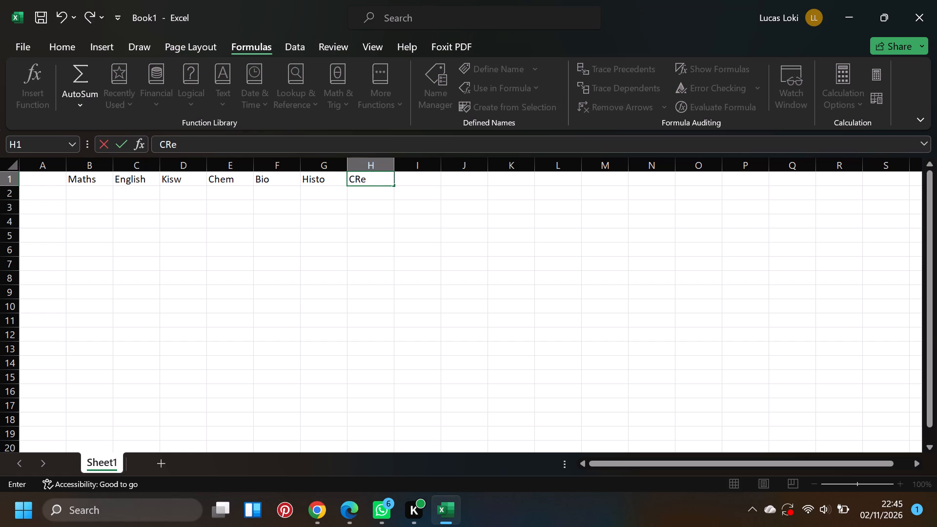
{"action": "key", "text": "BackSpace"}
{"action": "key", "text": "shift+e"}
Add the subject heading Comp in cell I1.
{"action": "left_click", "coordinate": [416, 183]}
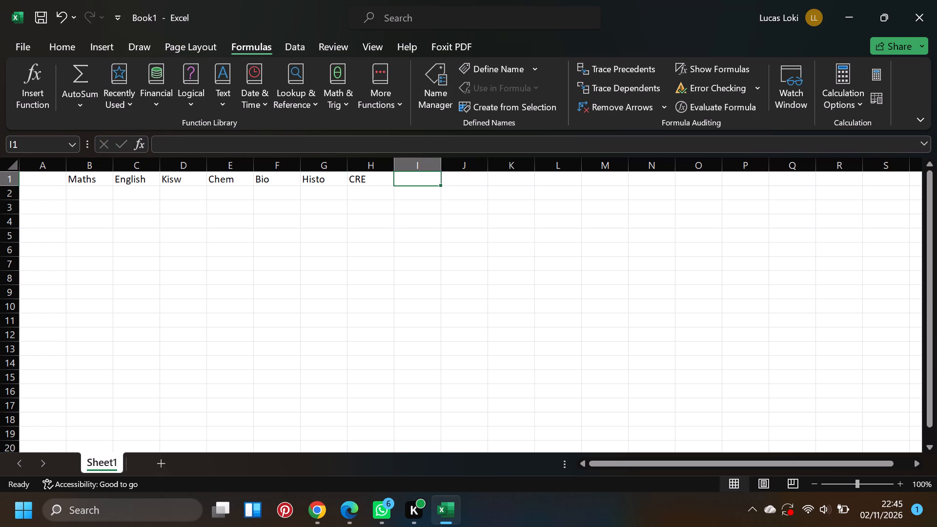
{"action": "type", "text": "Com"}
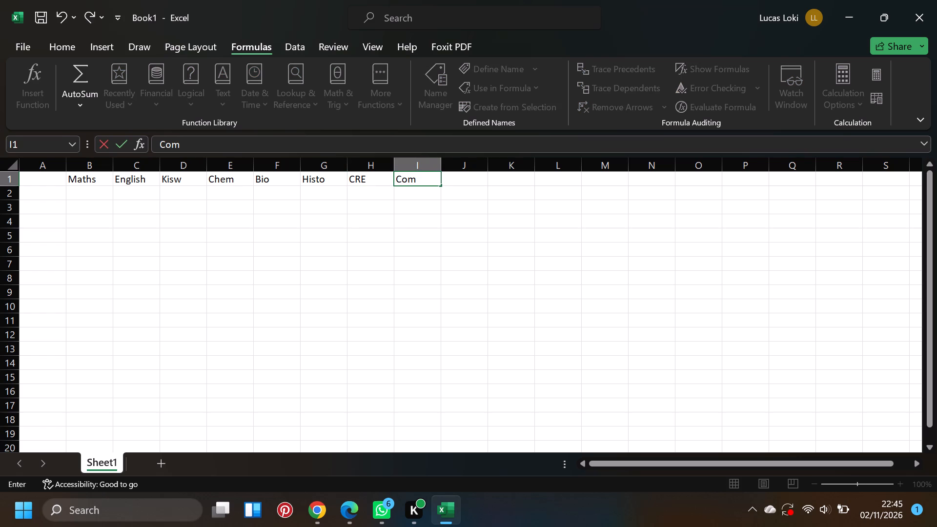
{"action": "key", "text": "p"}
Enter the first student's full name in cell A2, capitalising only the initials.
{"action": "left_click", "coordinate": [35, 197]}
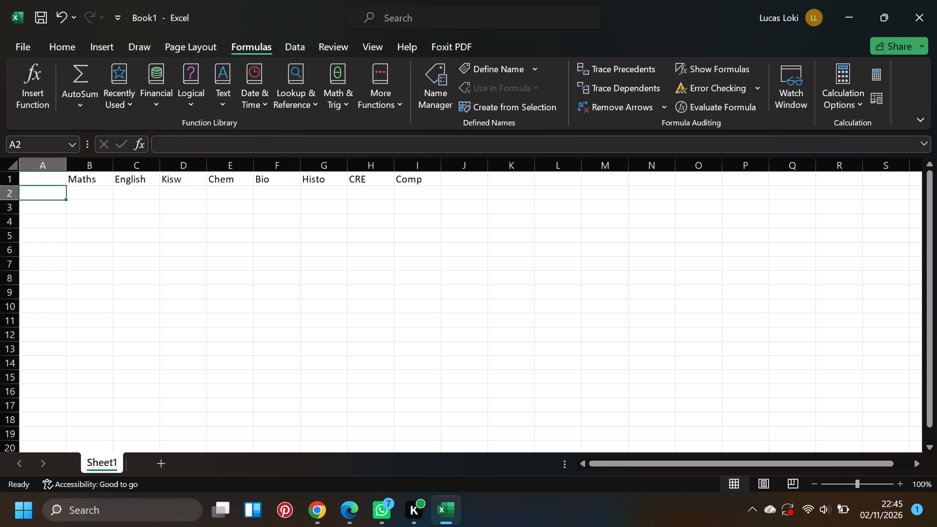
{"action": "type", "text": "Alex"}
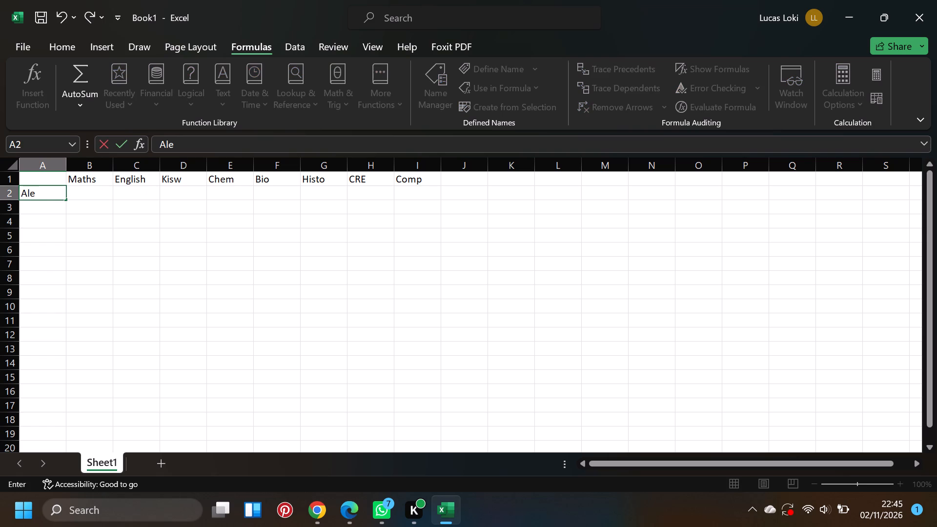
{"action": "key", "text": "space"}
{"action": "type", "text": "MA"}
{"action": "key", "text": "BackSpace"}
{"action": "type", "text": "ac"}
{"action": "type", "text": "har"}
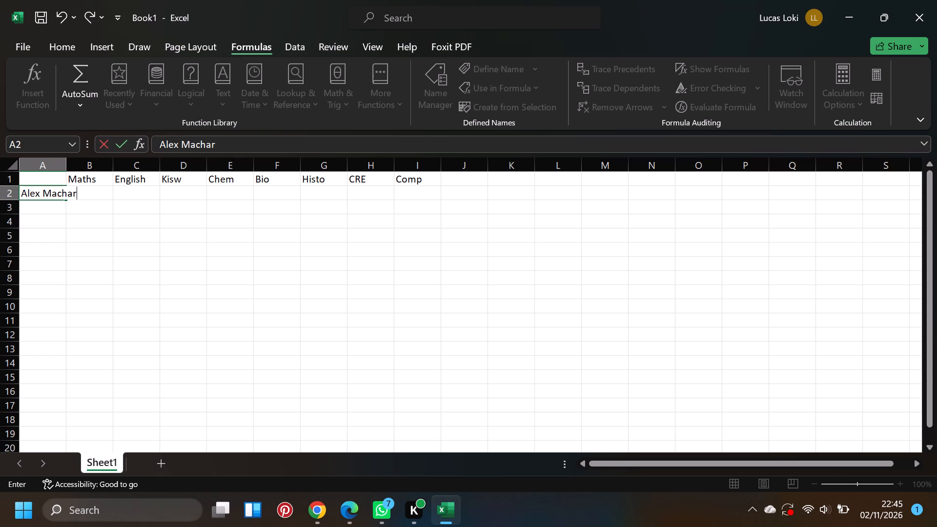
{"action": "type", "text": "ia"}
Widen column A so that the full student name fits inside it.
{"action": "left_click", "coordinate": [65, 165]}
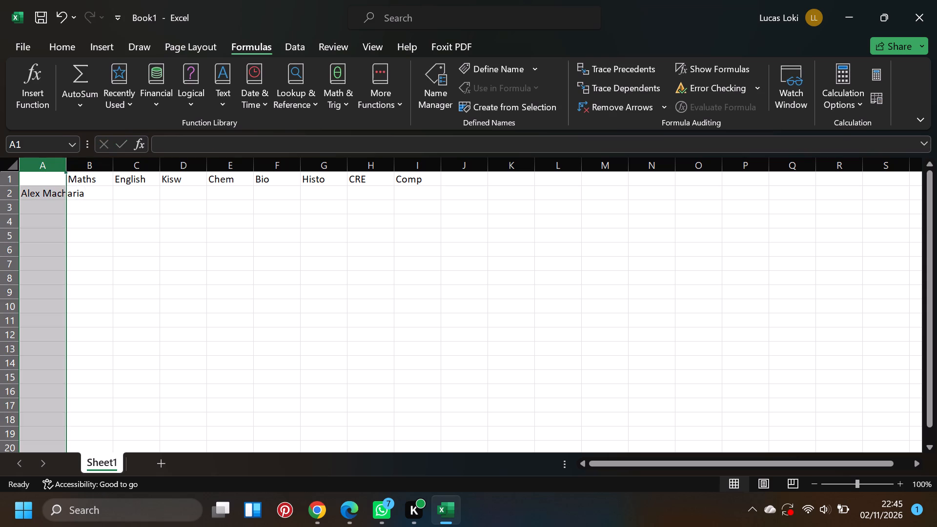
{"action": "left_click_drag", "start_coordinate": [65, 163], "coordinate": [90, 163]}
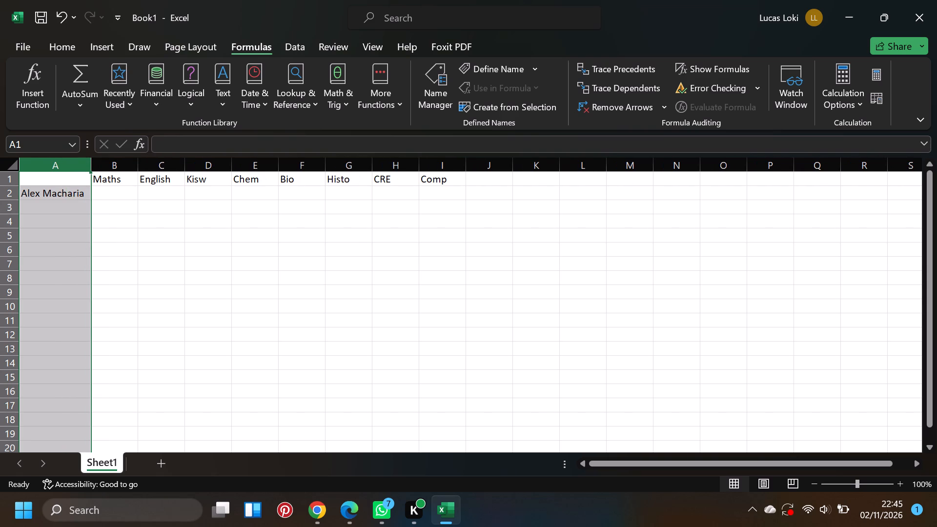
Enter the second student's full name in cell A3, with both initials capitalised.
{"action": "left_click", "coordinate": [41, 207]}
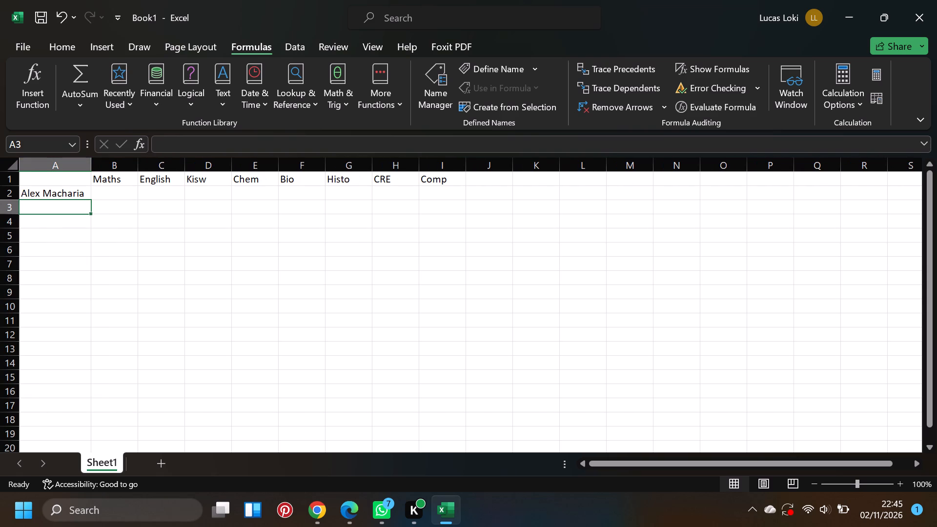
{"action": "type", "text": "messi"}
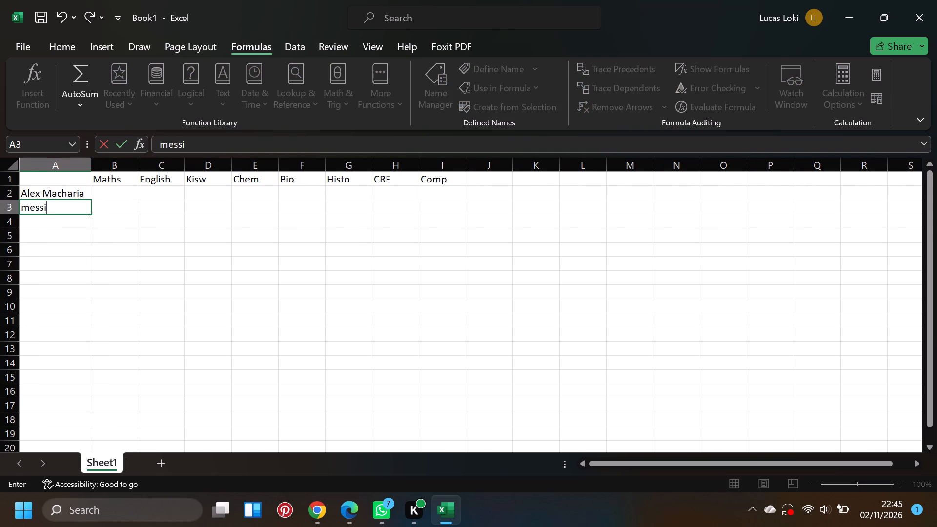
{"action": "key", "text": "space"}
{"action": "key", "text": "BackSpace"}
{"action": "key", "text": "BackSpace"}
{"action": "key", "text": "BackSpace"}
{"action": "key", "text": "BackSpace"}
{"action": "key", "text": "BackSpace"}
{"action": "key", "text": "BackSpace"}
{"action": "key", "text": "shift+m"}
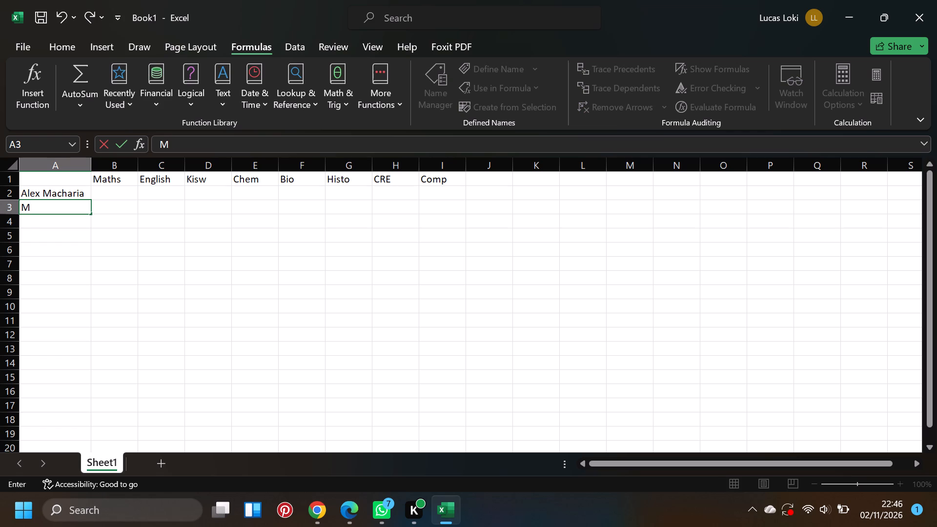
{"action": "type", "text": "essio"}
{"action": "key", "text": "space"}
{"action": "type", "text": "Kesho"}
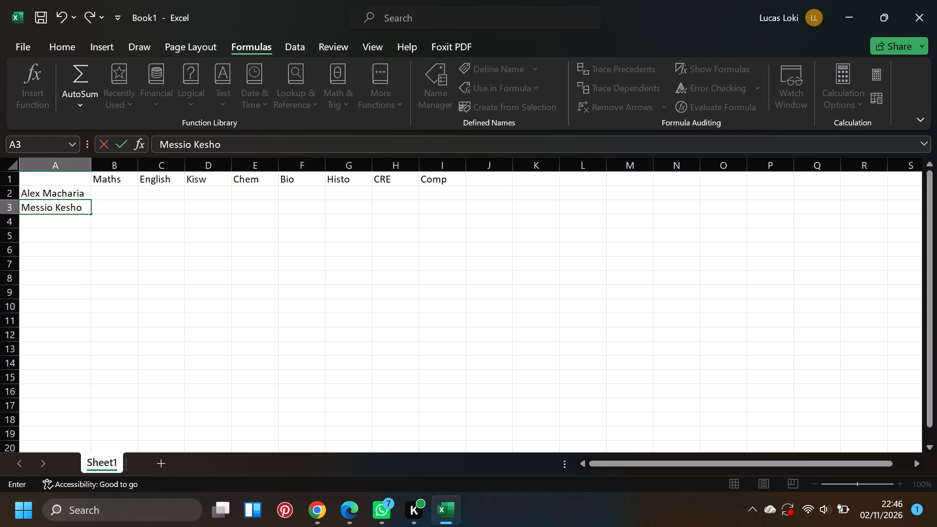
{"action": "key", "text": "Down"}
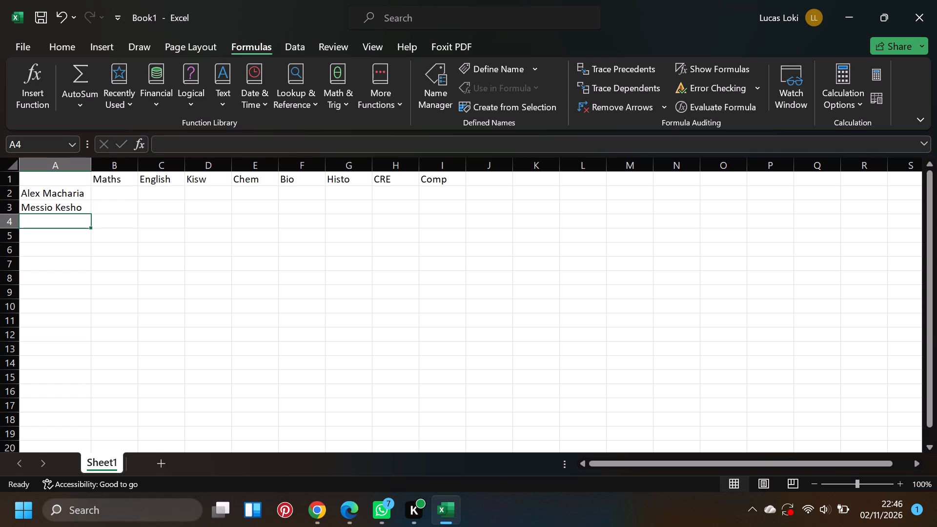
Enter the third student's full name in cell A4, with both initials capitalised.
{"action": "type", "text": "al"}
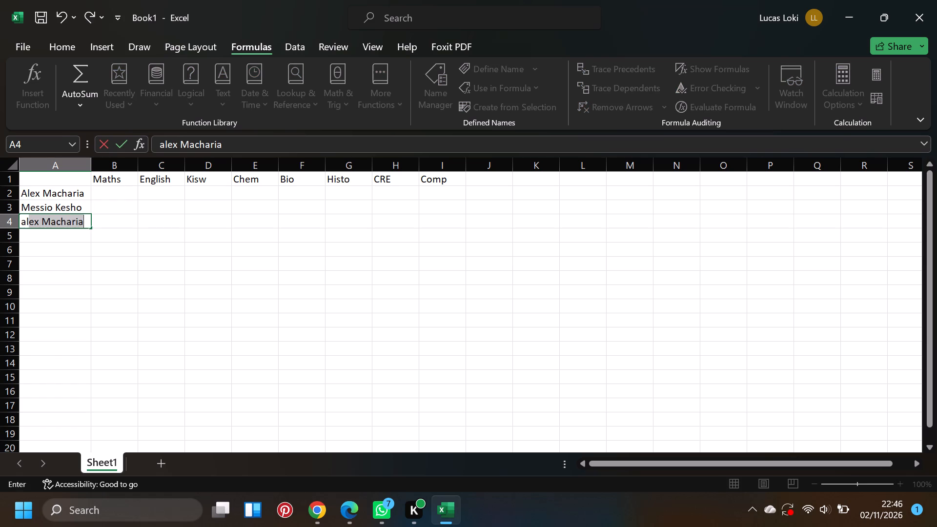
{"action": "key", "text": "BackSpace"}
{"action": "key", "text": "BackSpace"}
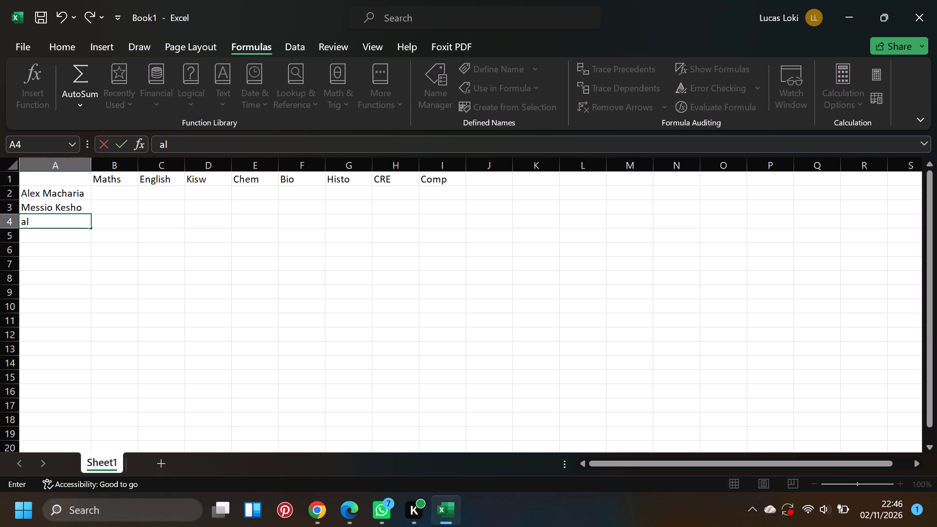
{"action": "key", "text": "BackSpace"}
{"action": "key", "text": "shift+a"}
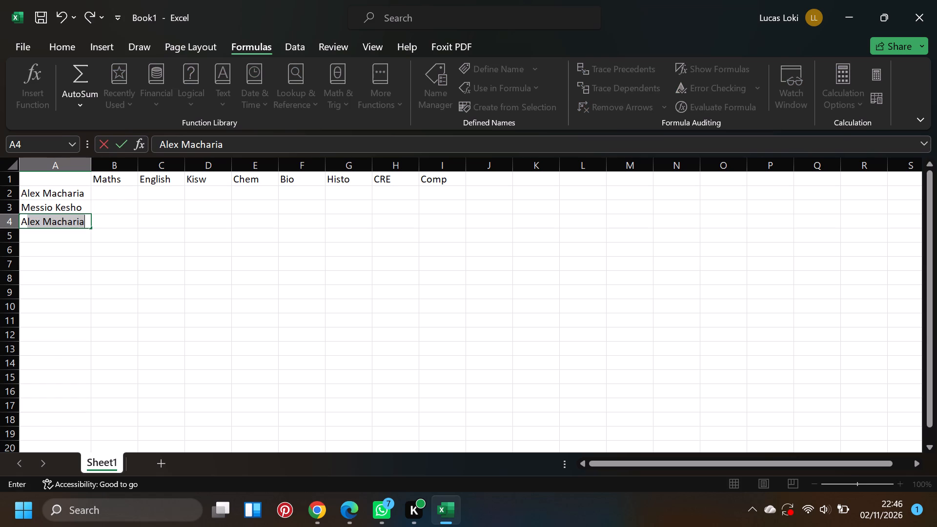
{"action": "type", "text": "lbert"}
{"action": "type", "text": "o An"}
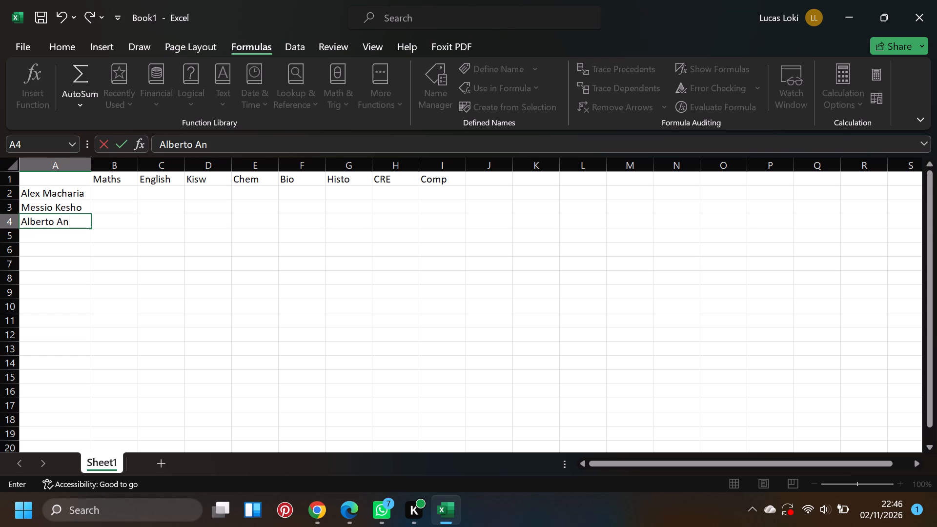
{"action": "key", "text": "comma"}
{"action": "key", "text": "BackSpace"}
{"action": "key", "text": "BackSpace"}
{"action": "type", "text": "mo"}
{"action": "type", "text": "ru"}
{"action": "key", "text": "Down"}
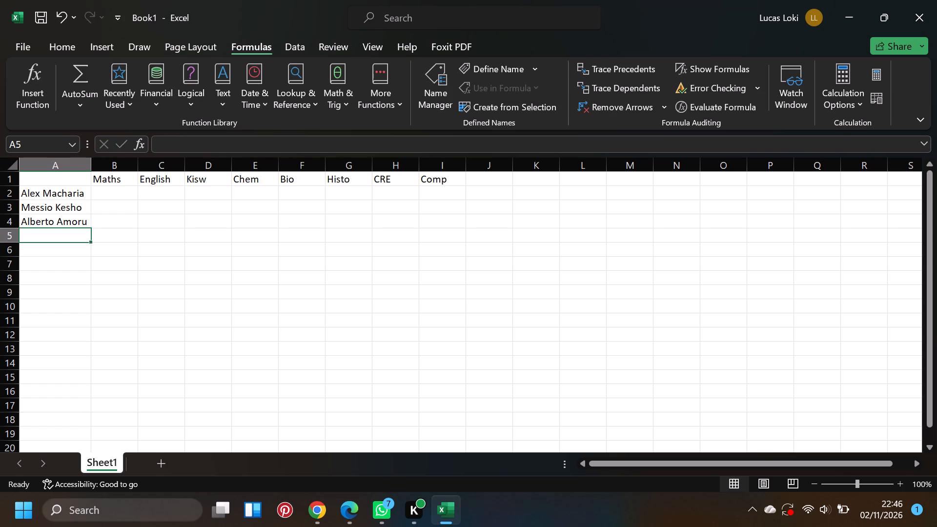
Enter the fourth student's full name in cell A5.
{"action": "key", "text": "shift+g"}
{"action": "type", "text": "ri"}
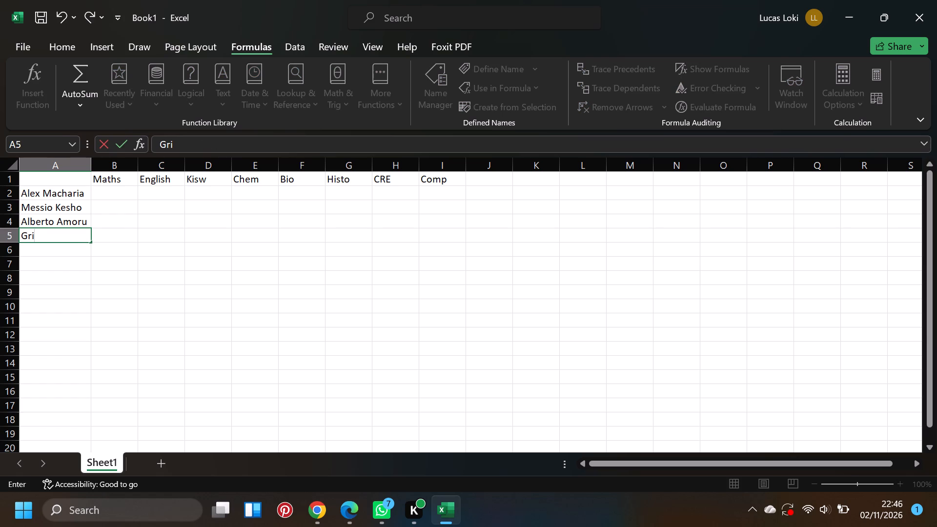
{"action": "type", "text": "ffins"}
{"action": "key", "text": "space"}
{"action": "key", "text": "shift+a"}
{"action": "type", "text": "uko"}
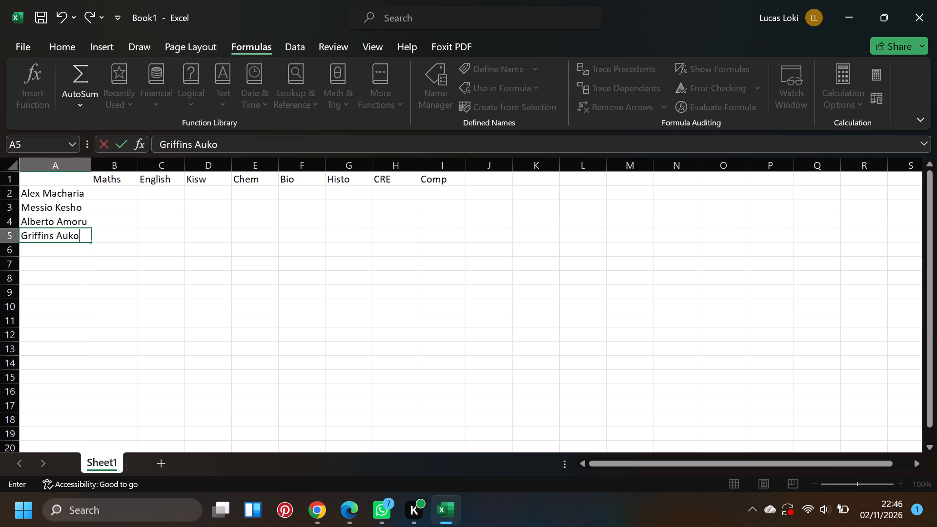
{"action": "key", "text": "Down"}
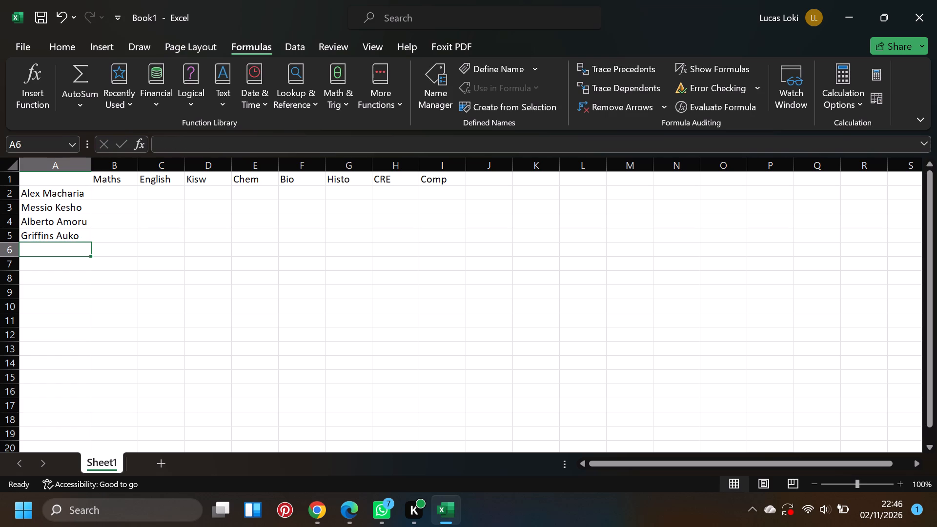
Enter the fifth student's full name in cell A6, with both initials capitalised.
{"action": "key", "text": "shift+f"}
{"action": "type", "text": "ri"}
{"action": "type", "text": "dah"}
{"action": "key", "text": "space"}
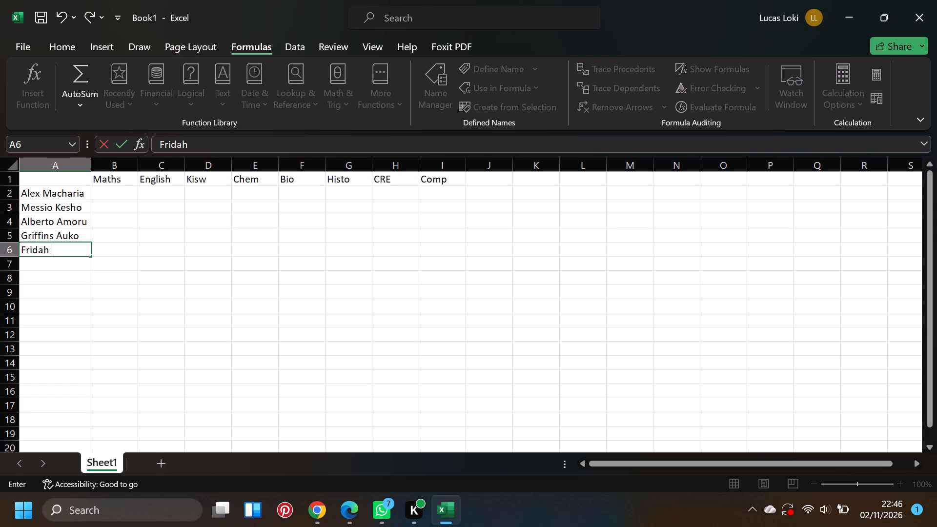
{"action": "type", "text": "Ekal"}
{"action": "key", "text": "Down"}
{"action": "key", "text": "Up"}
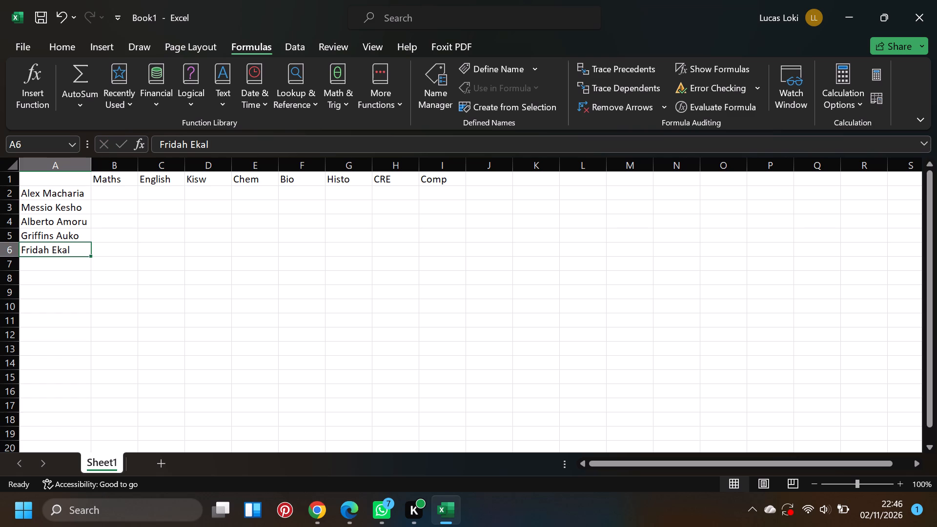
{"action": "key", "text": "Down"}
Enter the sixth student's full name in cell A7, with both initials capitalised.
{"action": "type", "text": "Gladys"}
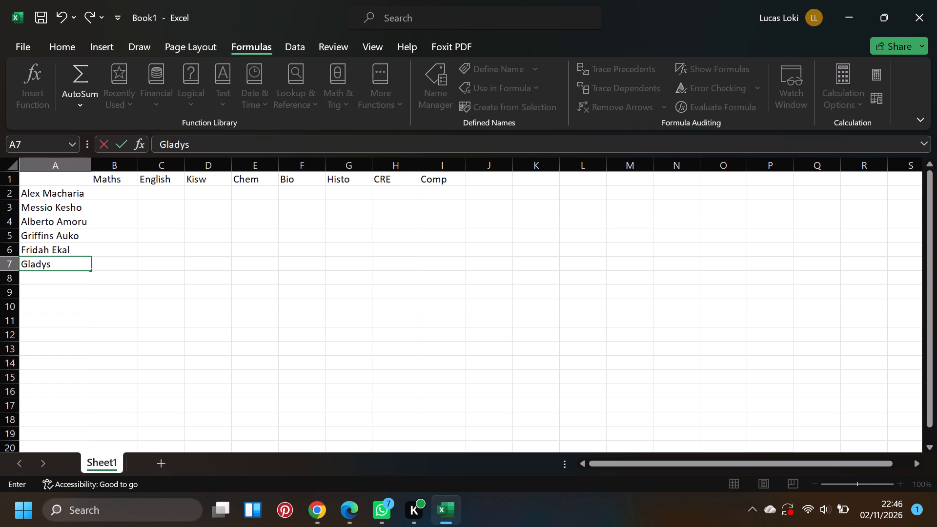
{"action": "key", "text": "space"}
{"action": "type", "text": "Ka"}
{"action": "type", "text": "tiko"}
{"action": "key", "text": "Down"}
Enter the seventh student's full name in cell A8, with both initials capitalised.
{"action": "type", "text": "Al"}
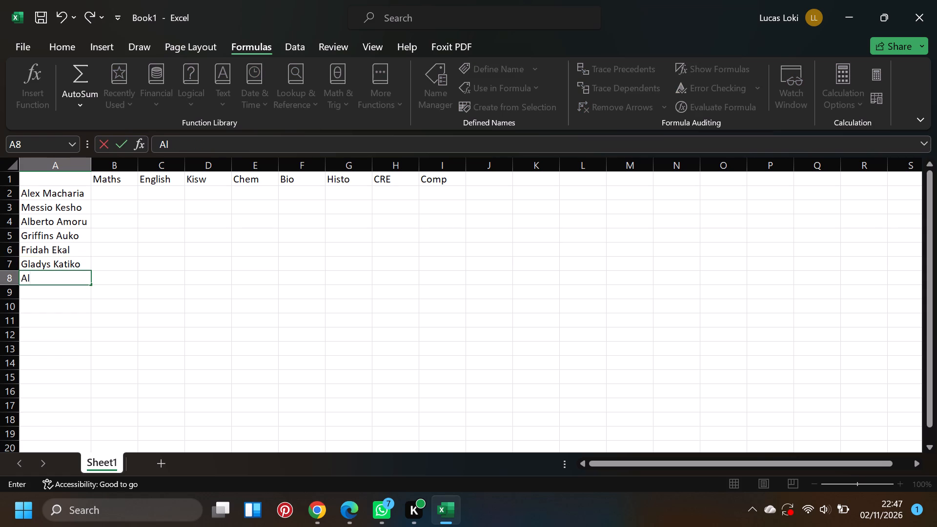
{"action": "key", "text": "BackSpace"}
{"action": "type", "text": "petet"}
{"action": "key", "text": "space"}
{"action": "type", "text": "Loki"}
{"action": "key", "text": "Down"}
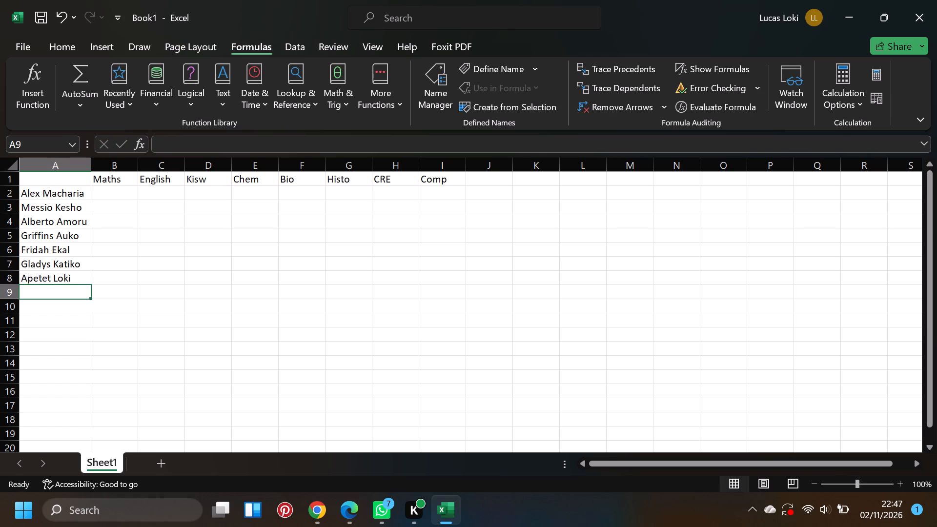
Enter the eighth student's full name in cell A9, with both initials capitalised.
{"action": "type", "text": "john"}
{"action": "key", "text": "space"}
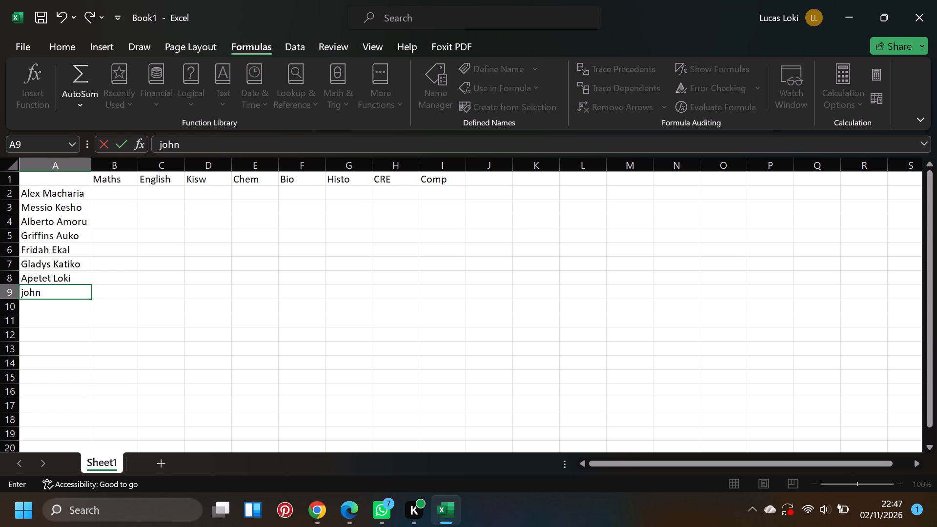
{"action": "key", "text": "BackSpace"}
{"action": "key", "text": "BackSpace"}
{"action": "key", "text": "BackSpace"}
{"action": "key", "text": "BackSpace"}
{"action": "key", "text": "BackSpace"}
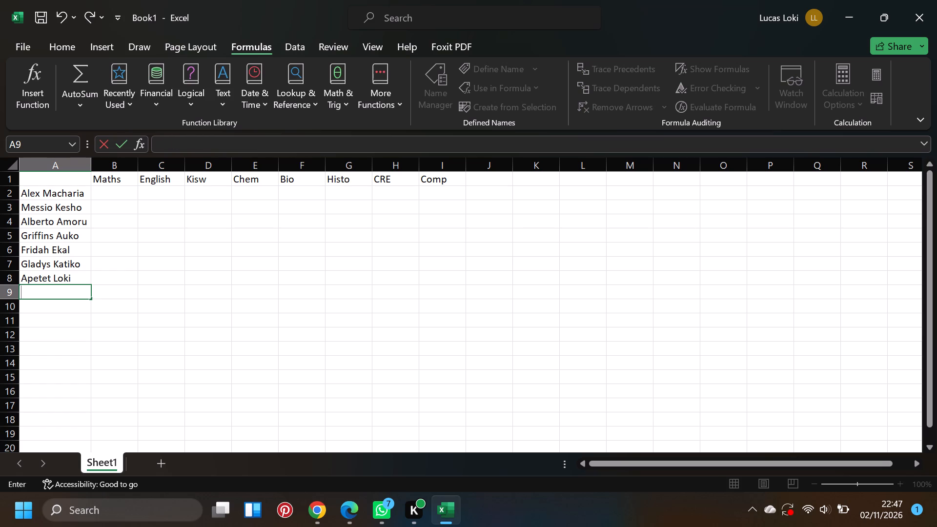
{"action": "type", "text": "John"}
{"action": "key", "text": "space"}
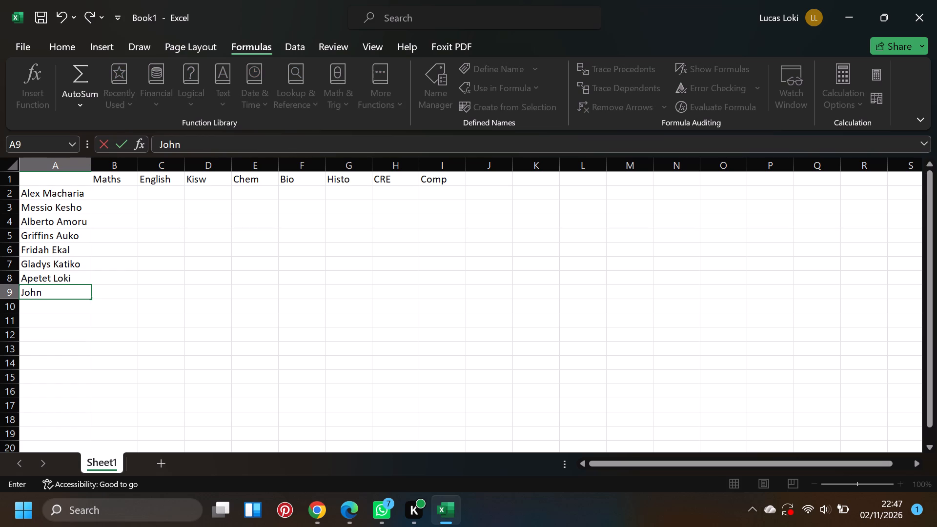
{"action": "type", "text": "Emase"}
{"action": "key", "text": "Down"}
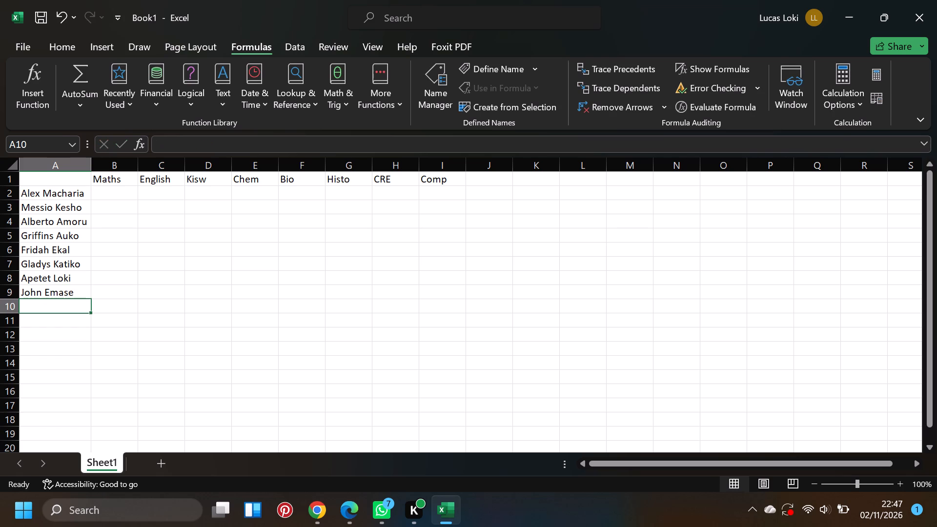
Enter the ninth student's full name in cell A10, with both initials capitalised.
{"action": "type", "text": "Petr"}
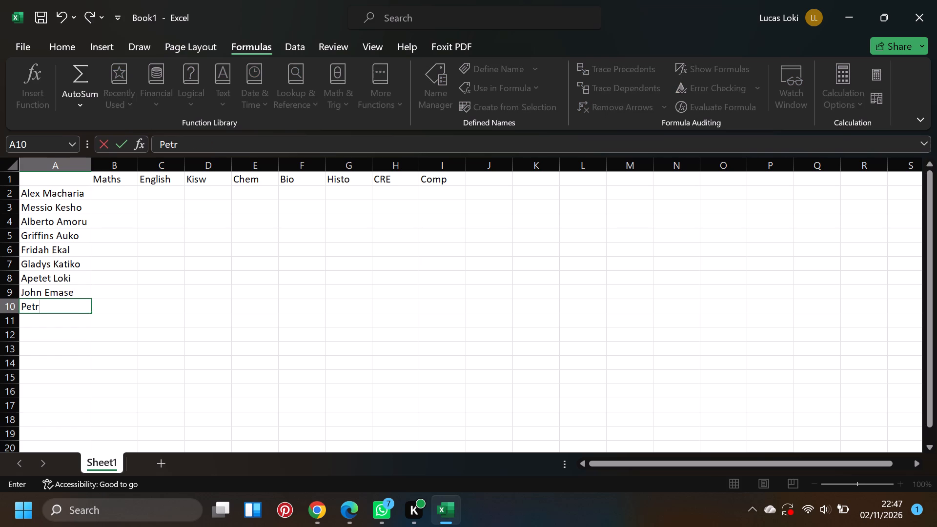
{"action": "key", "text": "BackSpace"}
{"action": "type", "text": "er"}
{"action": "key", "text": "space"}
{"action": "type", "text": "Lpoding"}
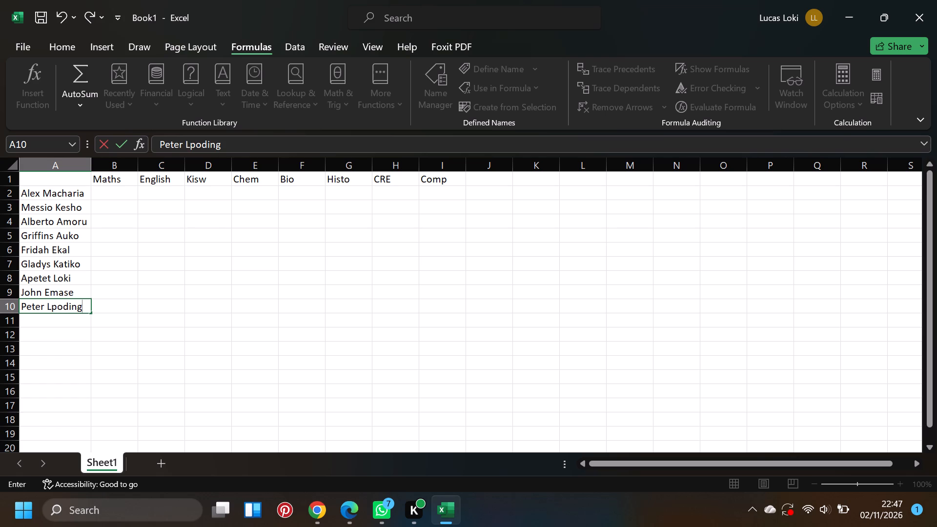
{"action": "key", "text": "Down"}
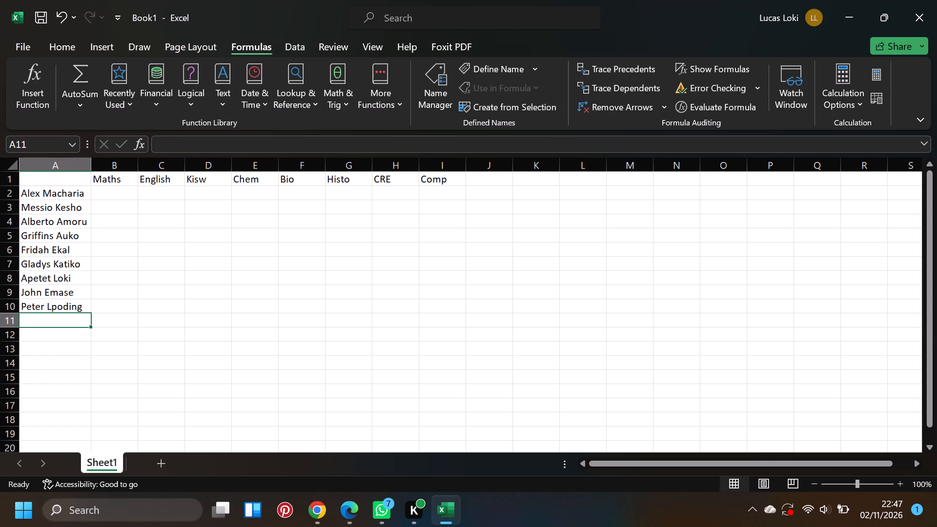
Enter the tenth student's full name in cell A11, with both initials capitalised.
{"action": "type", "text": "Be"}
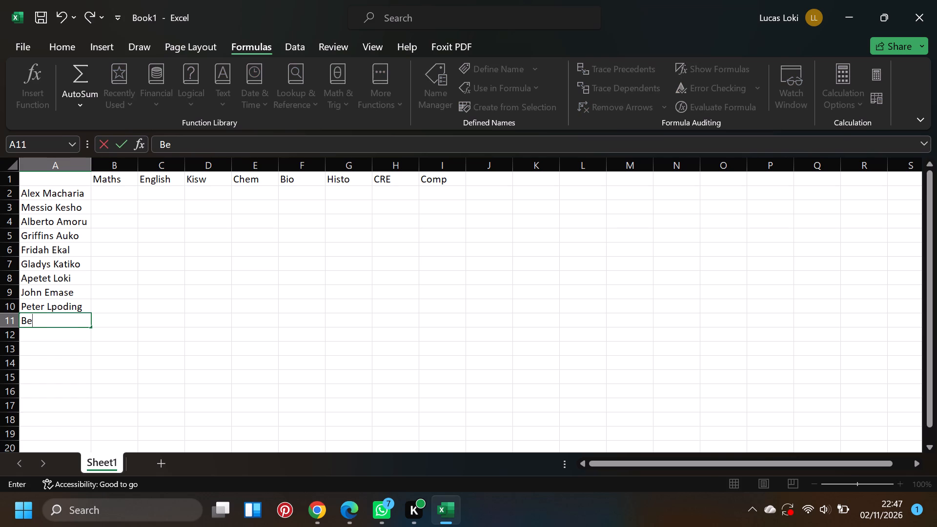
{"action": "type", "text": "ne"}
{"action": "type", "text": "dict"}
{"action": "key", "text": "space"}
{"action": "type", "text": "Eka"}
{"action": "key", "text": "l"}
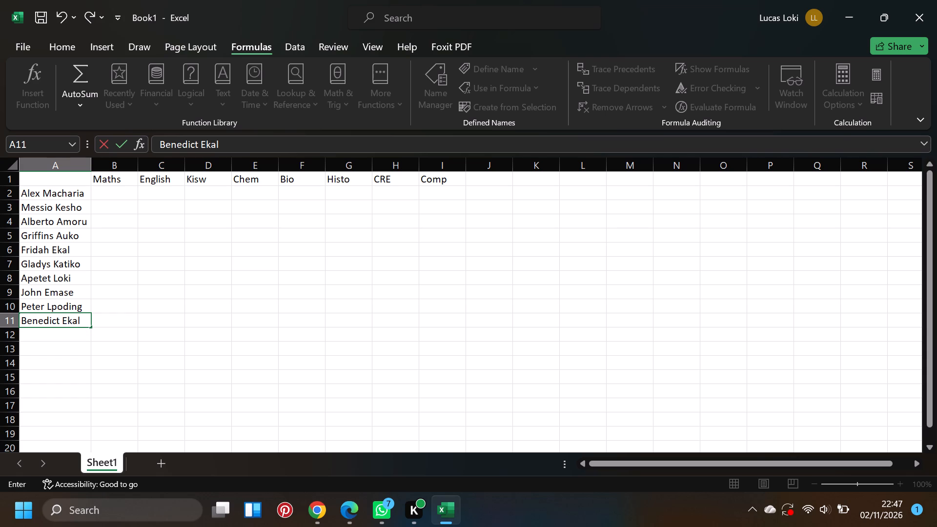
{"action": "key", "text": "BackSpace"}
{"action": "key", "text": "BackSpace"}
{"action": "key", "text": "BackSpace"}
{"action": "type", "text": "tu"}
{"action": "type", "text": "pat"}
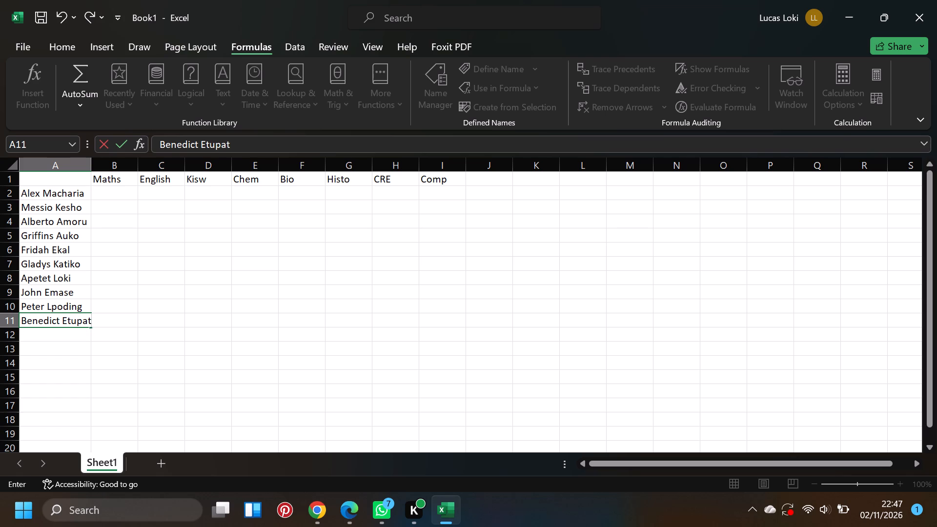
Widen column A slightly so that the long student name in A11 fits inside it, and select cell A12.
{"action": "left_click", "coordinate": [79, 166]}
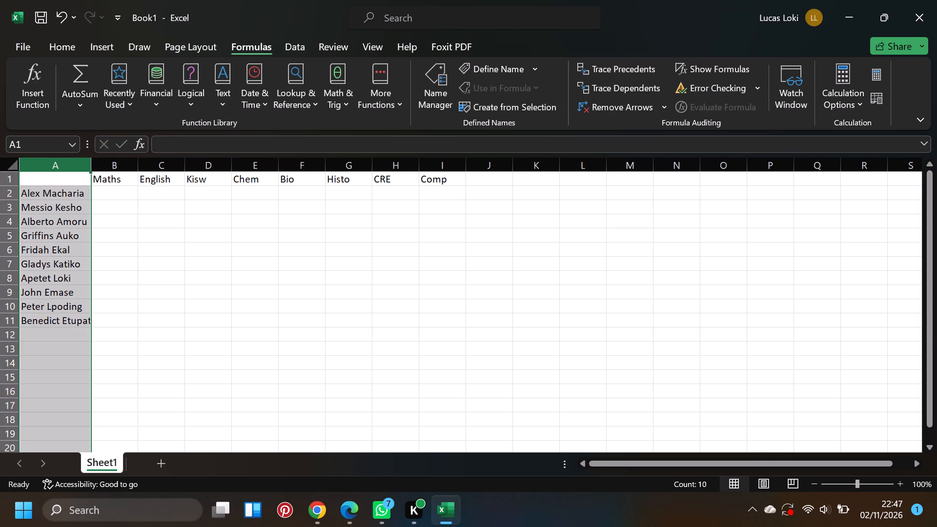
{"action": "left_click_drag", "start_coordinate": [93, 165], "coordinate": [113, 161]}
{"action": "left_click_drag", "start_coordinate": [113, 161], "coordinate": [112, 161]}
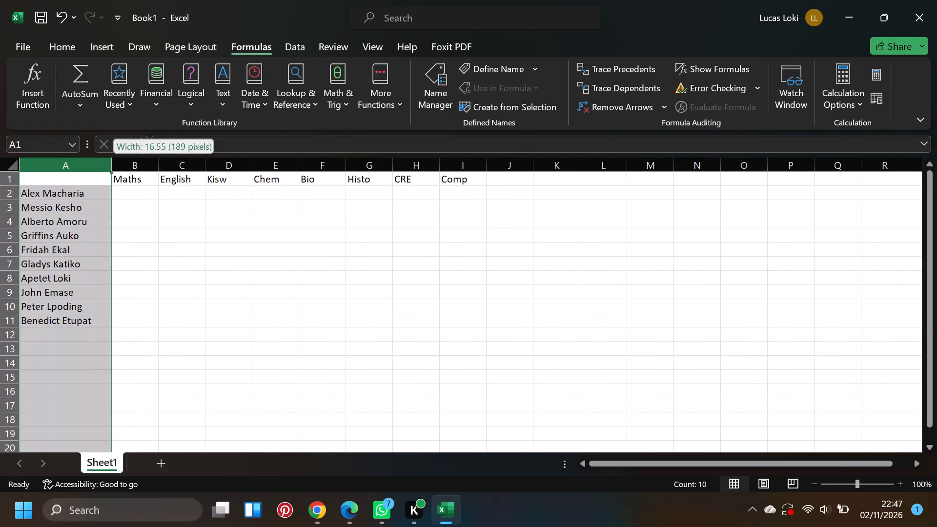
{"action": "left_click_drag", "start_coordinate": [112, 161], "coordinate": [98, 161]}
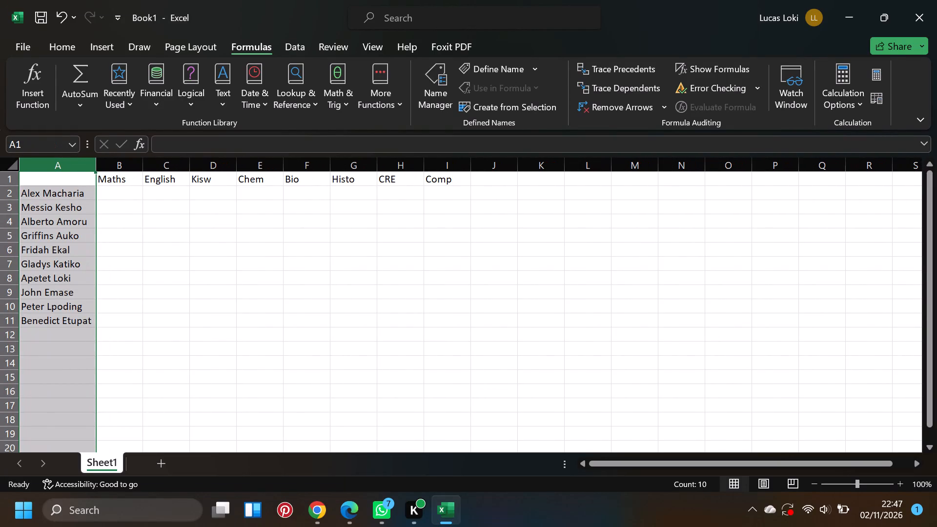
{"action": "left_click", "coordinate": [31, 334]}
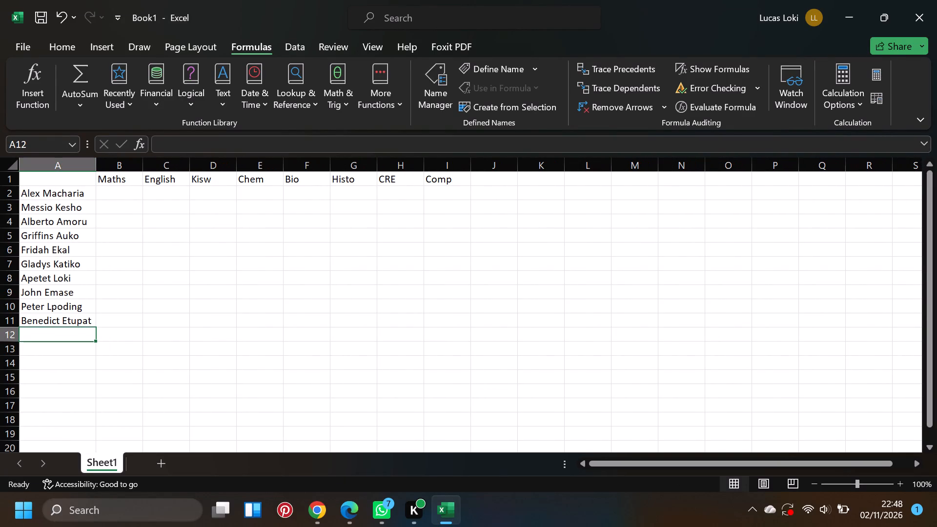
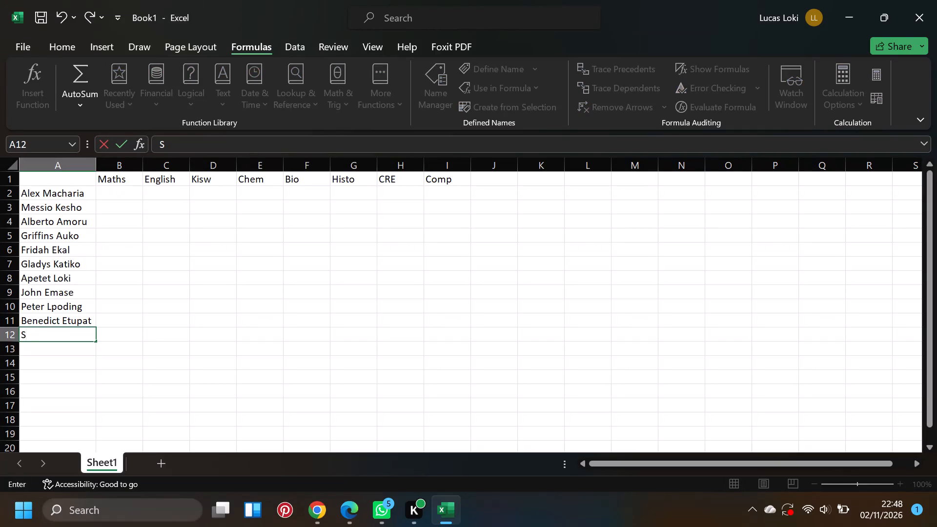
Complete the eleventh student's full name in cell A12, with both initials capitalised.
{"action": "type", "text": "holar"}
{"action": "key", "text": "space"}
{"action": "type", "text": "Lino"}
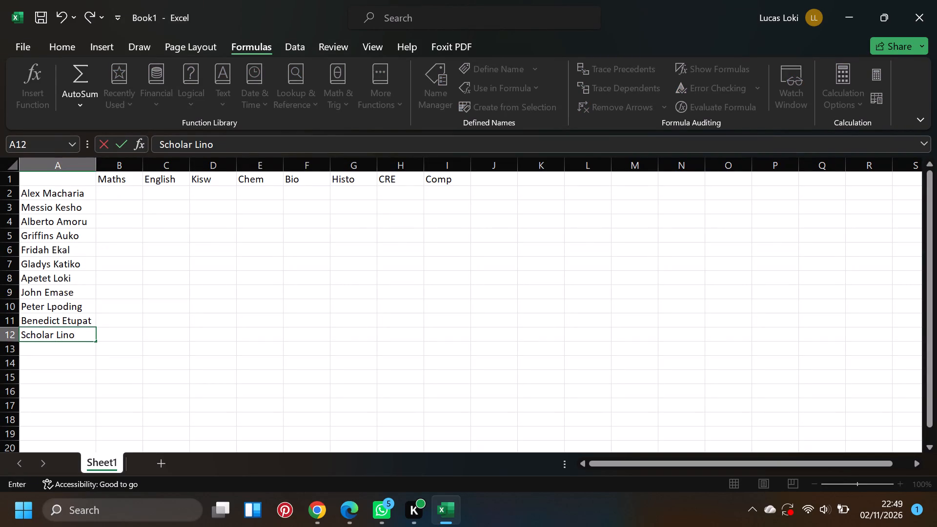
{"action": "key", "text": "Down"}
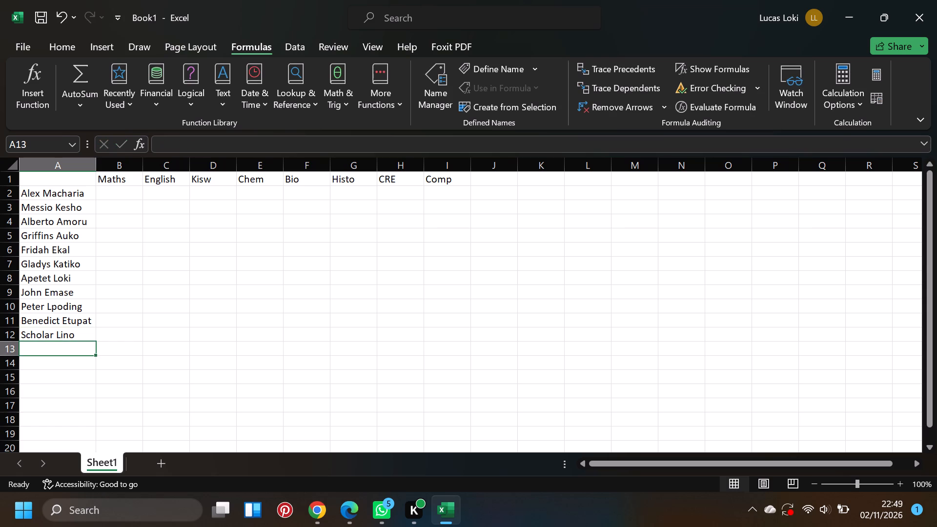
Enter the twelfth student's full name in cell A13, with both initials capitalised.
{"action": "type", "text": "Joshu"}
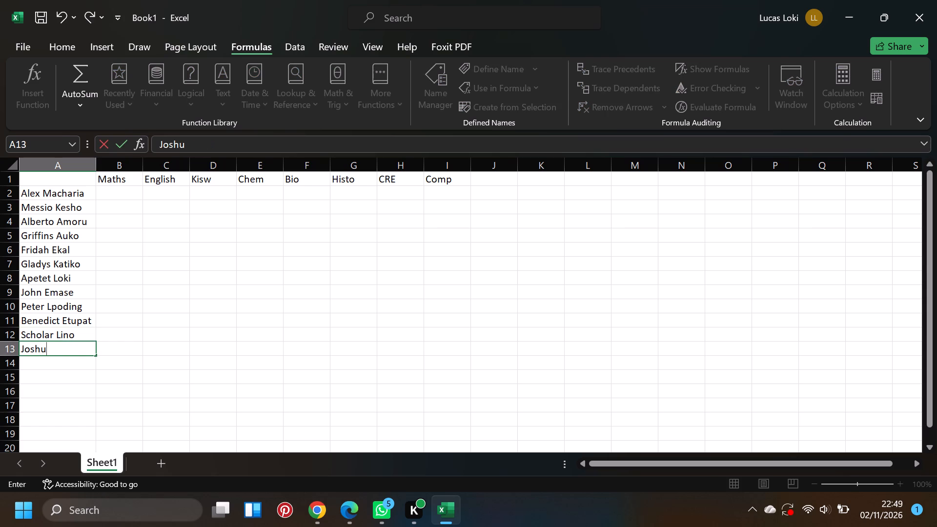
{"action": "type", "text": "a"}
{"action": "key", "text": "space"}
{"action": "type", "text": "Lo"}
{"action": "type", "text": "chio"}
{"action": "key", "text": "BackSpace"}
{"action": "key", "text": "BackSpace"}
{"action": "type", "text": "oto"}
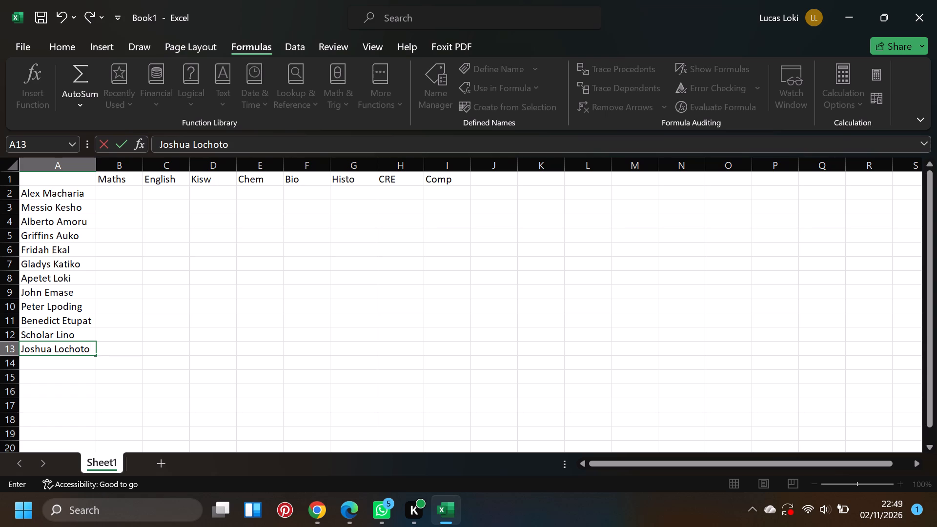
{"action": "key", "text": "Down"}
Enter the thirteenth student's full name in cell A14, with both initials capitalised.
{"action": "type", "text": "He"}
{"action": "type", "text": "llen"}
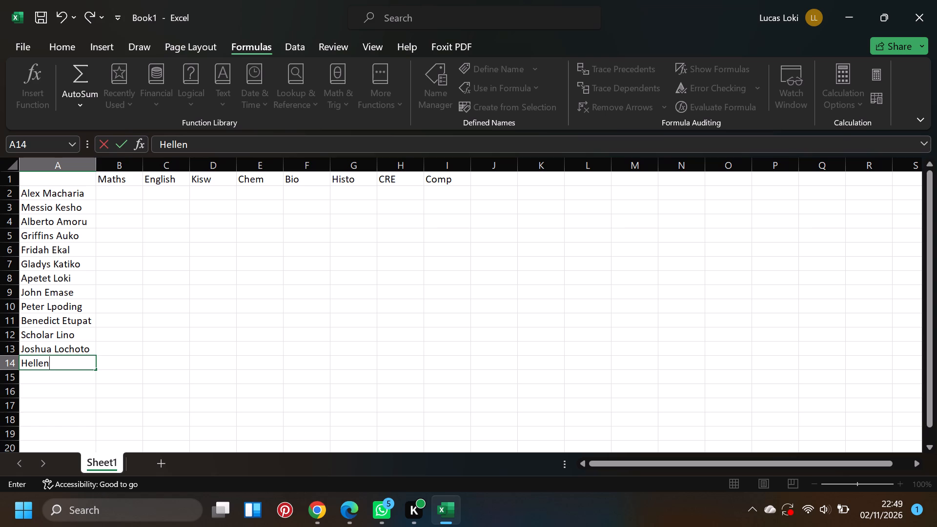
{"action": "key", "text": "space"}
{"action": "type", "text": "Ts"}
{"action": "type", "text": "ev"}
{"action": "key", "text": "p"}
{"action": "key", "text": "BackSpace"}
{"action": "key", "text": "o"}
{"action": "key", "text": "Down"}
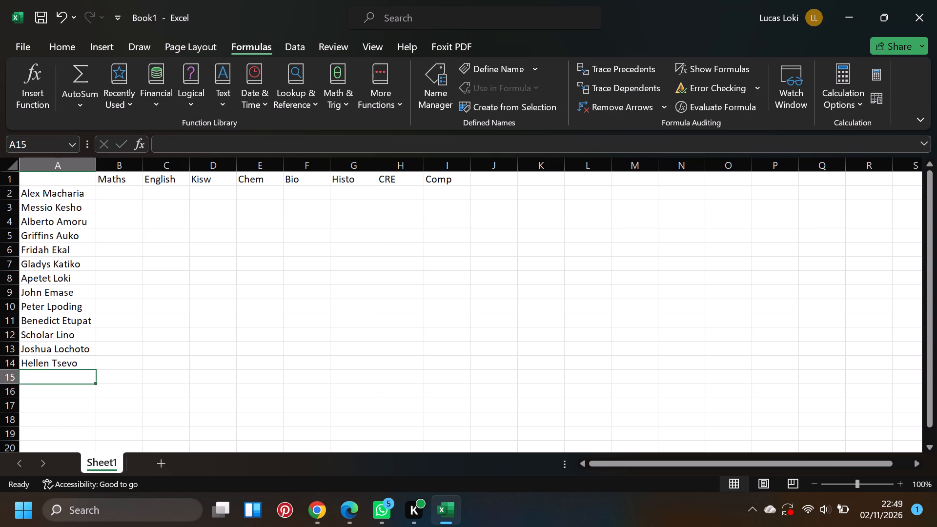
Enter the fourteenth student's full name in cell A15, with both initials capitalised.
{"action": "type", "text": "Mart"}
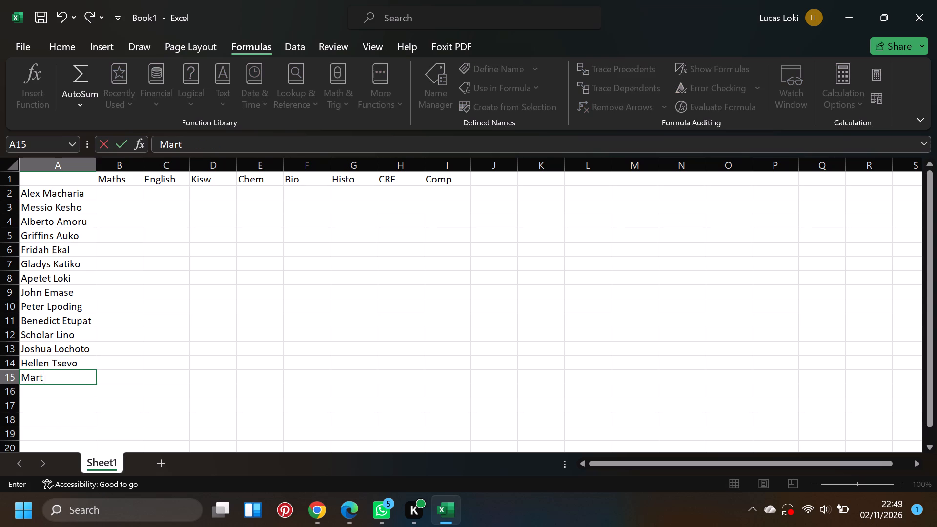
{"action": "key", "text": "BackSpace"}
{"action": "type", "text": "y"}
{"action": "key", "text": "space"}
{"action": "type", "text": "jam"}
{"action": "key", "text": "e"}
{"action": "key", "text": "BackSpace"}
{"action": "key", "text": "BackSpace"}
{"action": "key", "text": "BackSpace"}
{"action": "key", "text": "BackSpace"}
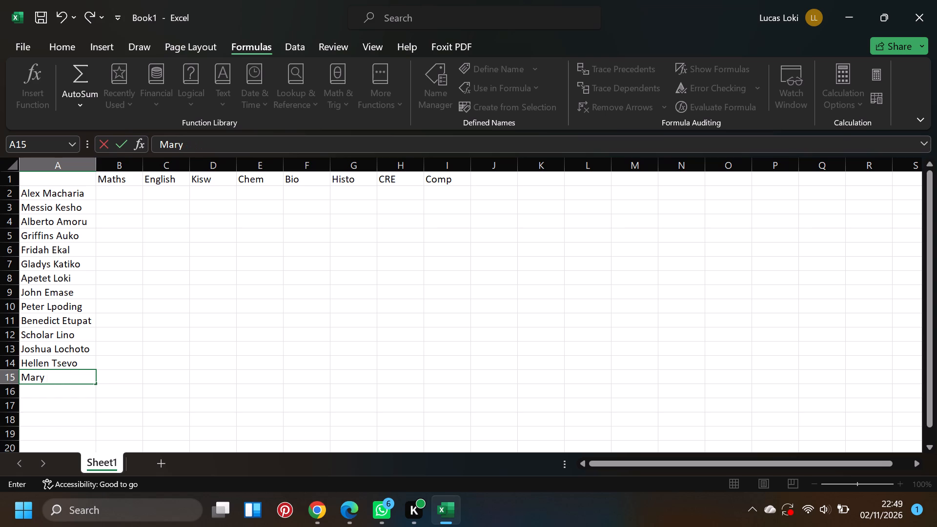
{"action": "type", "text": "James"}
Enter the Maths marks 90, 78, 85, 64 and 80 for the first five students in cells B2 to B6.
{"action": "left_click", "coordinate": [127, 193]}
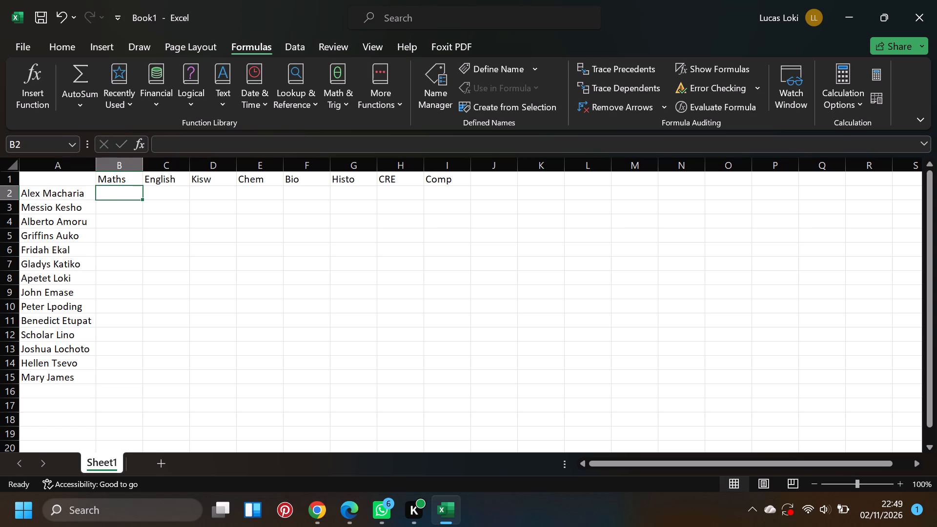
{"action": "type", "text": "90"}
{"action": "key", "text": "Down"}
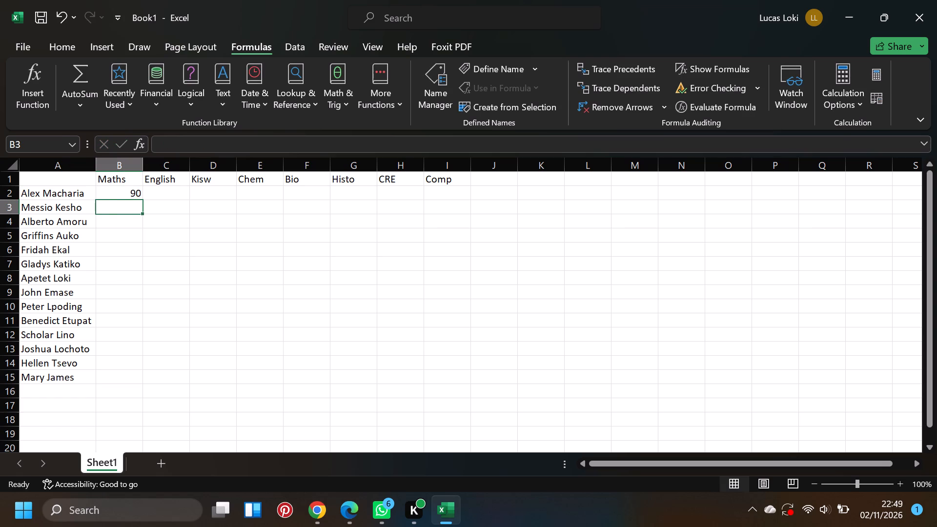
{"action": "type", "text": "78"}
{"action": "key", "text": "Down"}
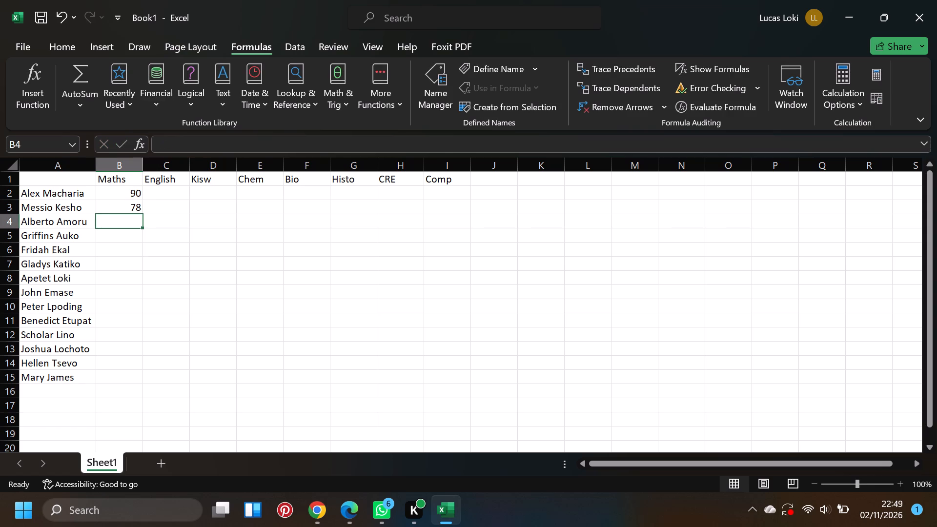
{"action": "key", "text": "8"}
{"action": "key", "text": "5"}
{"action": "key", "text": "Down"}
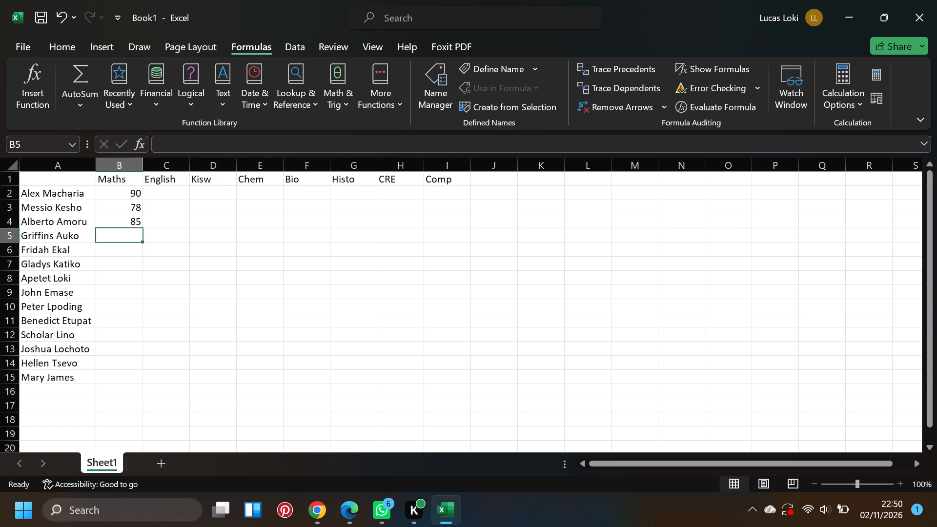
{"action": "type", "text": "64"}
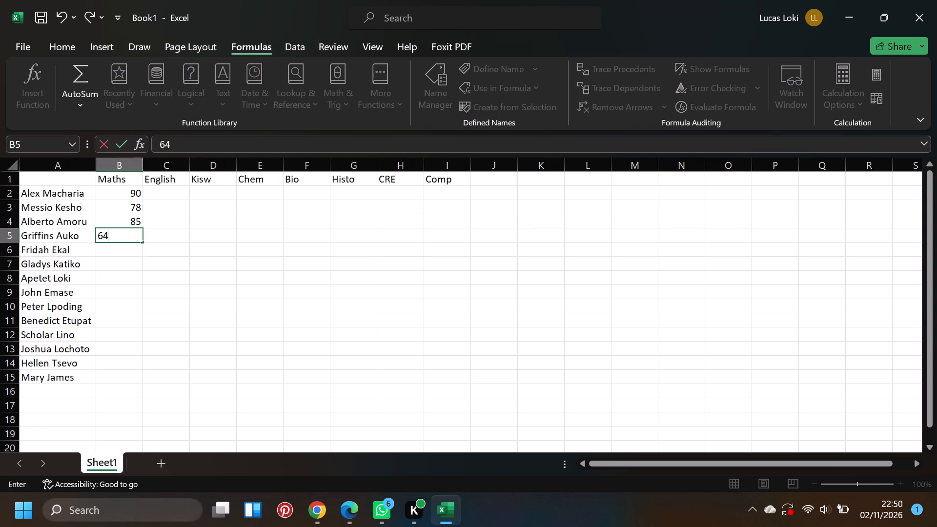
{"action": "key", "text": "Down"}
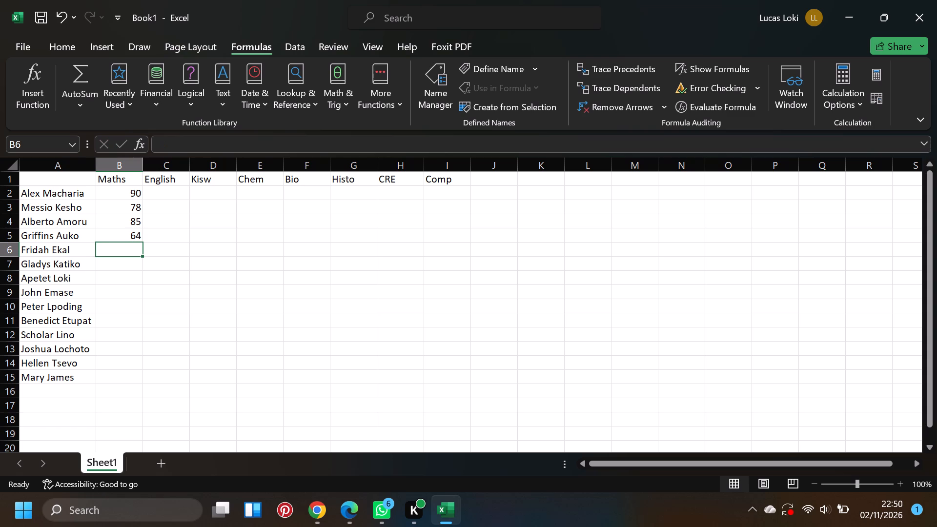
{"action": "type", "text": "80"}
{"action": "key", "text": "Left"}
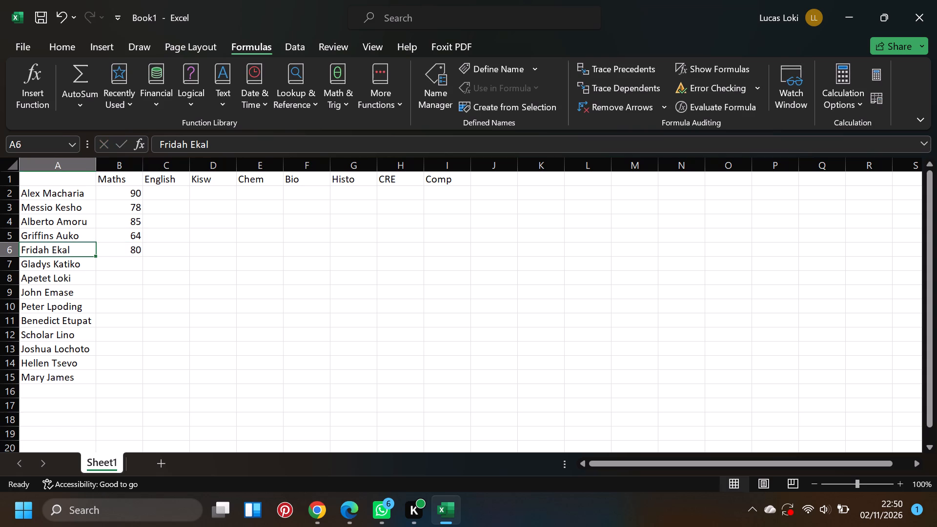
Enter the Maths marks 80, 76 and 72 for the next three students in cells B7 to B9.
{"action": "left_click", "coordinate": [138, 264]}
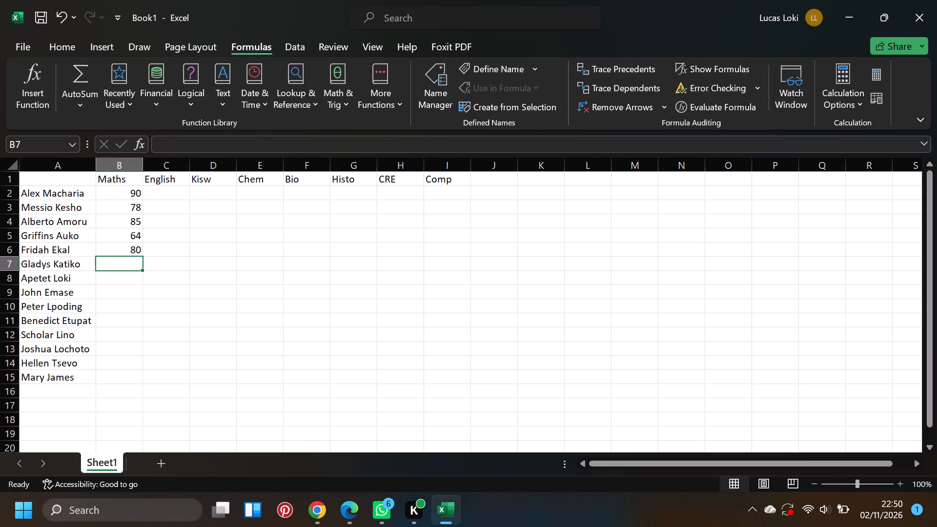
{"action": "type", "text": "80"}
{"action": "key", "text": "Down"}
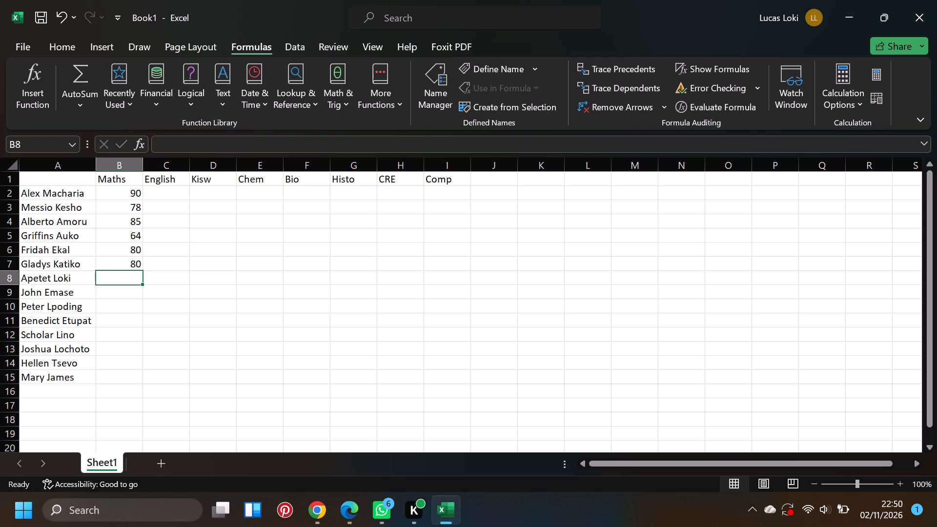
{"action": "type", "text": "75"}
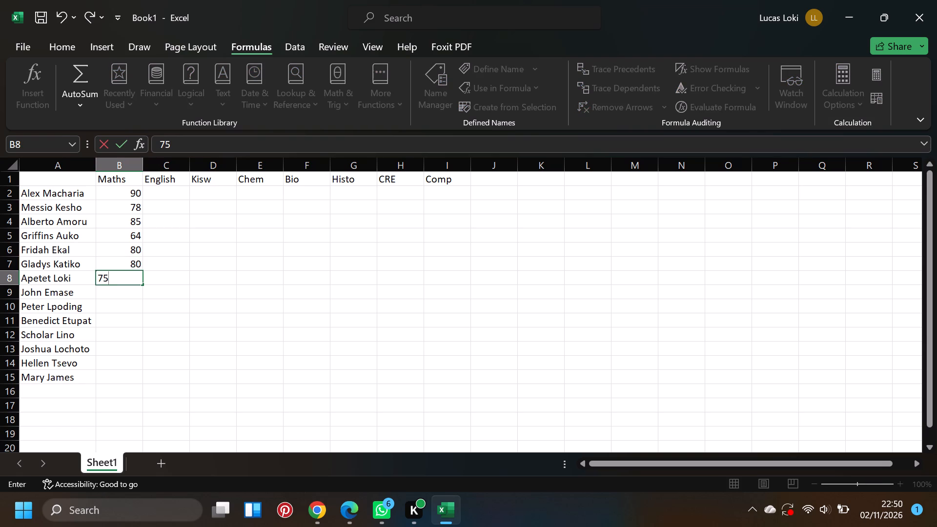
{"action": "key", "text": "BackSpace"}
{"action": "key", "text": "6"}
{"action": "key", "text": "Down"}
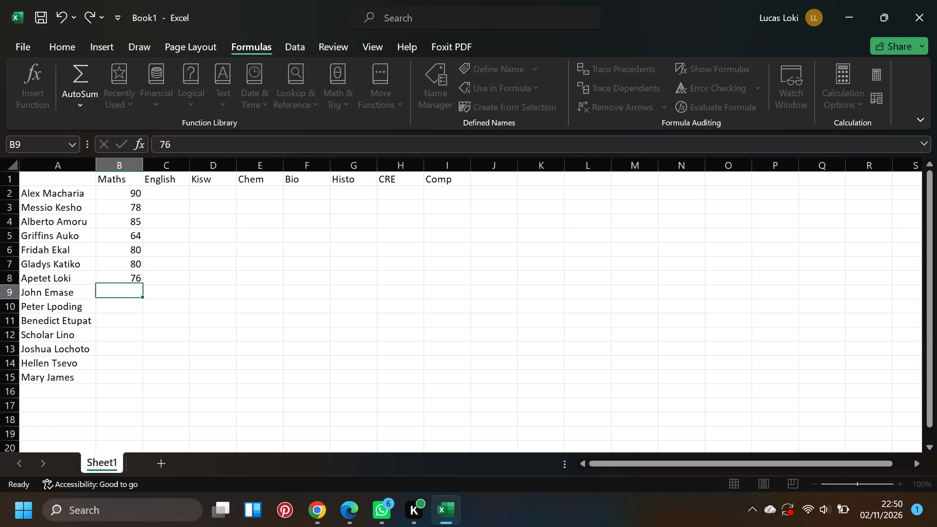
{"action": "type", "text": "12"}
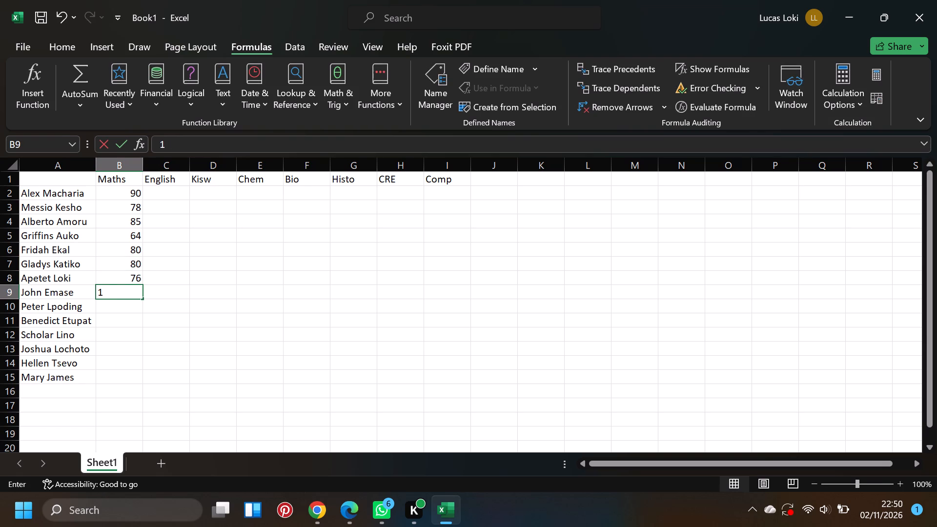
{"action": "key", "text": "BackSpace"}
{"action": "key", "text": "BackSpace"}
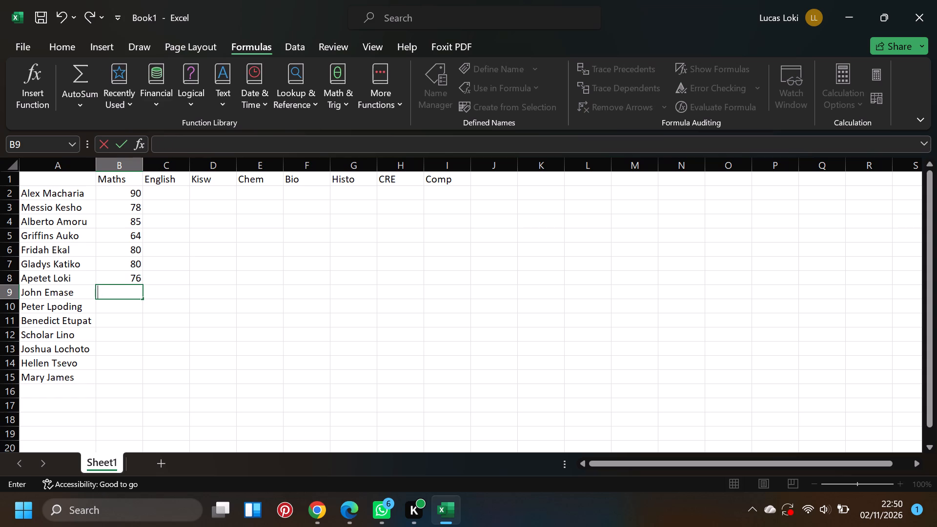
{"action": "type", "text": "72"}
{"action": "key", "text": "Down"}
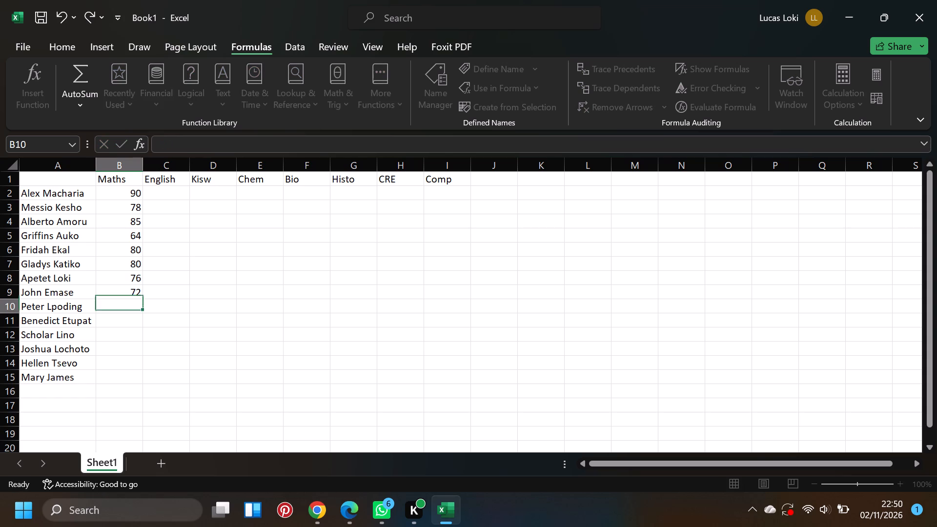
Enter the Maths marks 65, 52, 81, 66, 80 and 97 for the last six students in cells B10 to B15.
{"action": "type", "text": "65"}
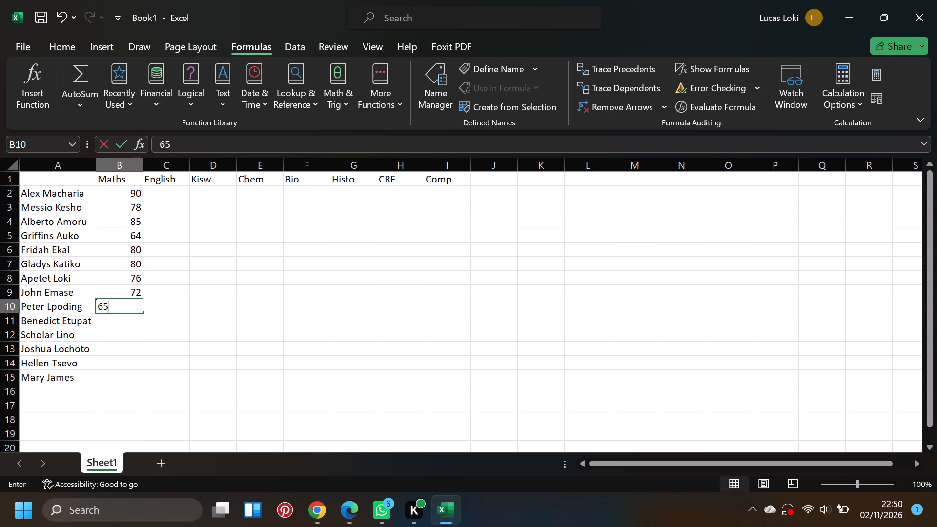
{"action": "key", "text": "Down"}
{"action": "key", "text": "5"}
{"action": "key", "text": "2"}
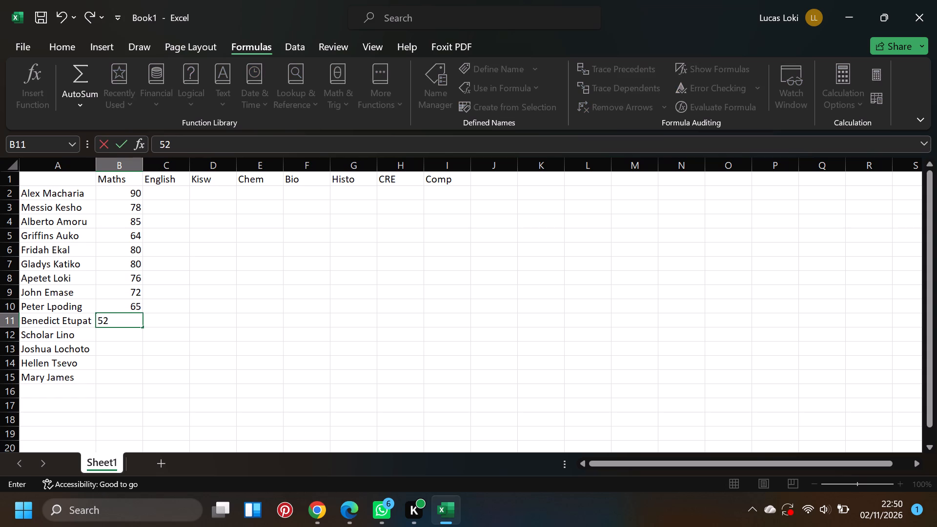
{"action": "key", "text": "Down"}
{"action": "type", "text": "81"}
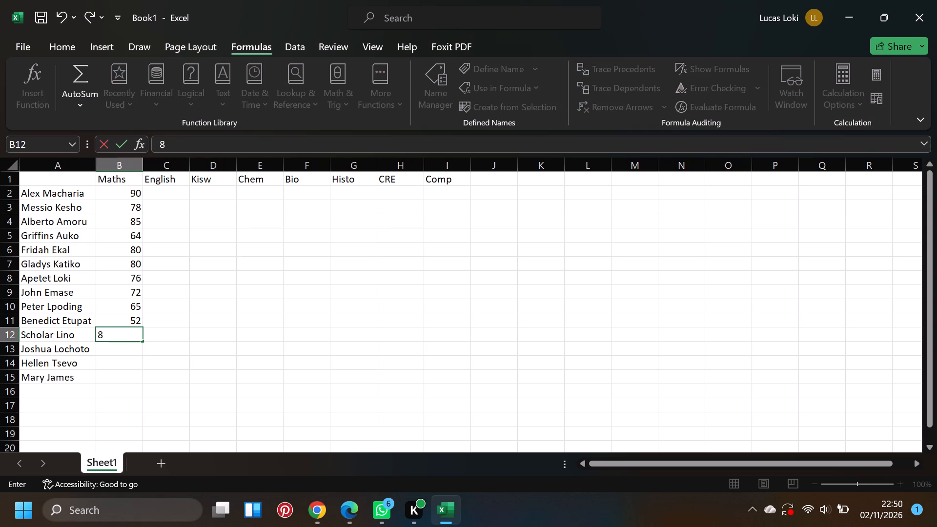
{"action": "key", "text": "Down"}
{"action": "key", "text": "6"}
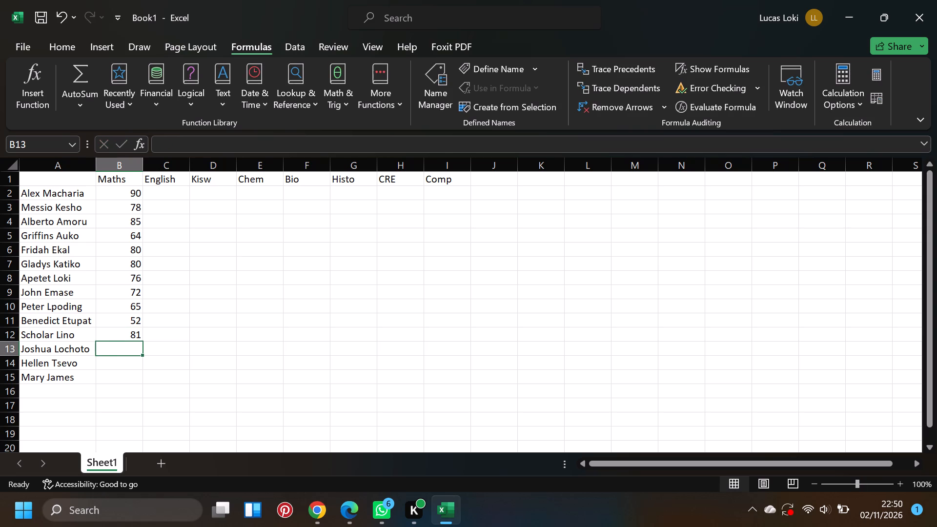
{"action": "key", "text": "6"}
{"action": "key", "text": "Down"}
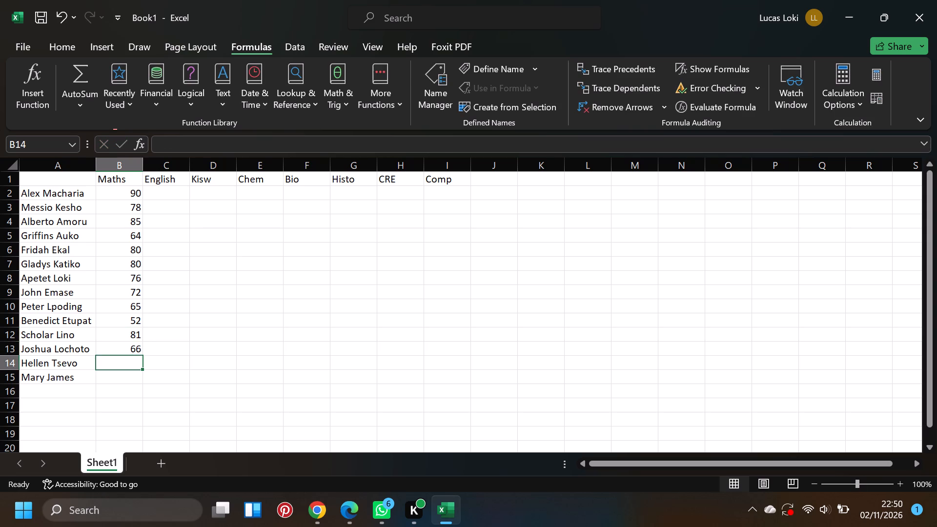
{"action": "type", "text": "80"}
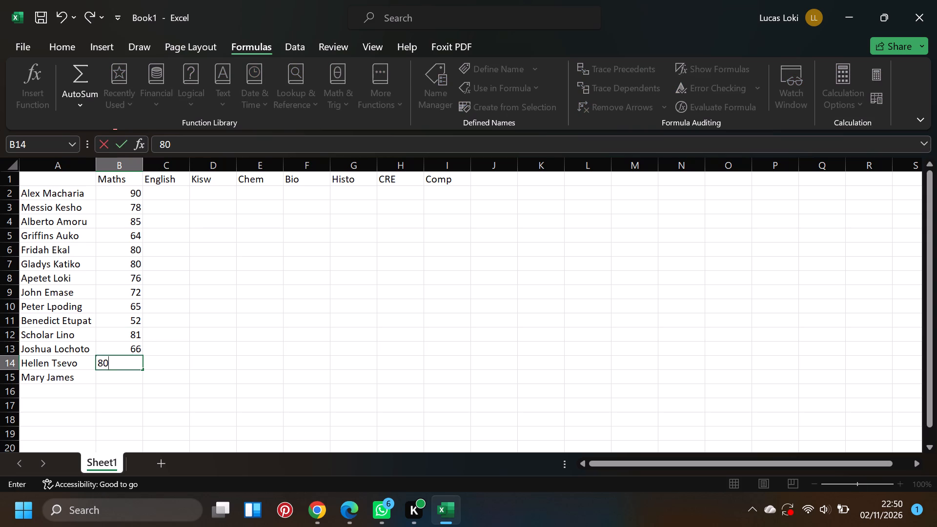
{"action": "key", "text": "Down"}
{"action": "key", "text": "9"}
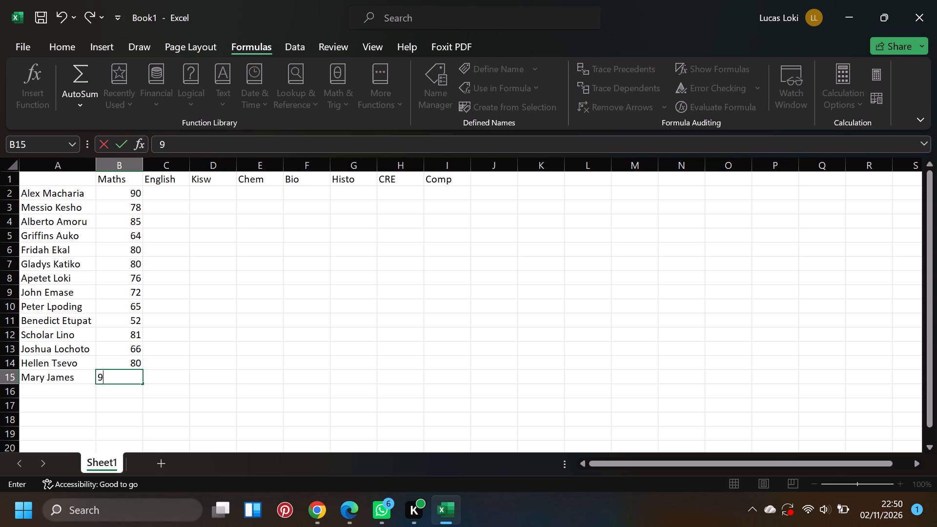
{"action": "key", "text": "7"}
Enter the English marks 78, 69, 50, 54 and 78 for the first five students in cells C2 to C6.
{"action": "left_click", "coordinate": [181, 196]}
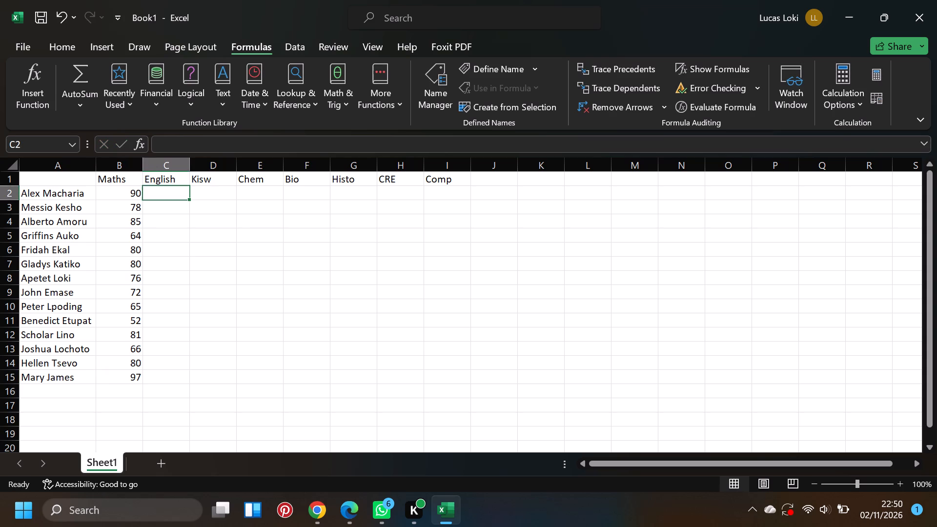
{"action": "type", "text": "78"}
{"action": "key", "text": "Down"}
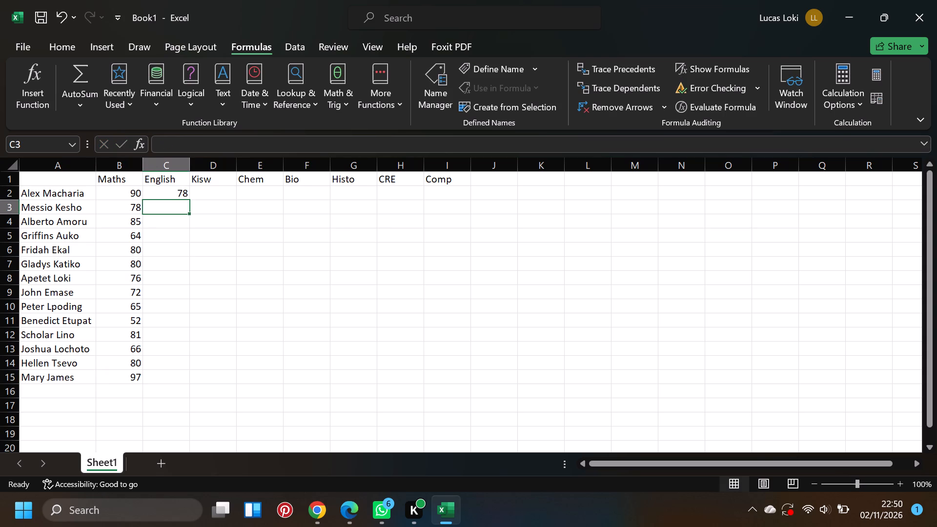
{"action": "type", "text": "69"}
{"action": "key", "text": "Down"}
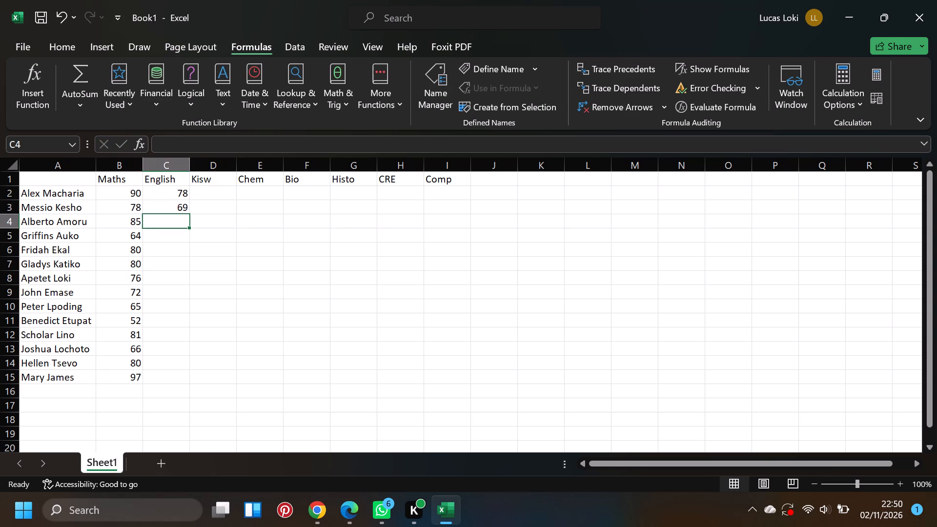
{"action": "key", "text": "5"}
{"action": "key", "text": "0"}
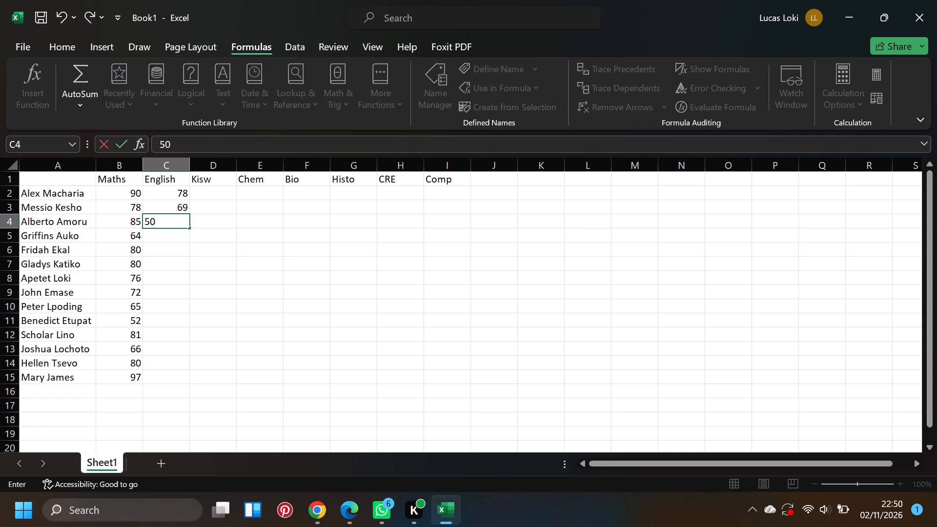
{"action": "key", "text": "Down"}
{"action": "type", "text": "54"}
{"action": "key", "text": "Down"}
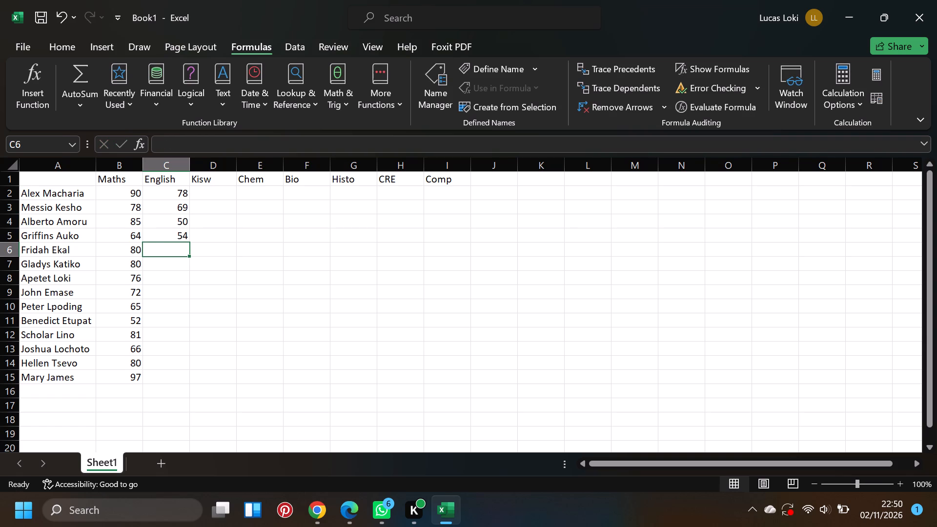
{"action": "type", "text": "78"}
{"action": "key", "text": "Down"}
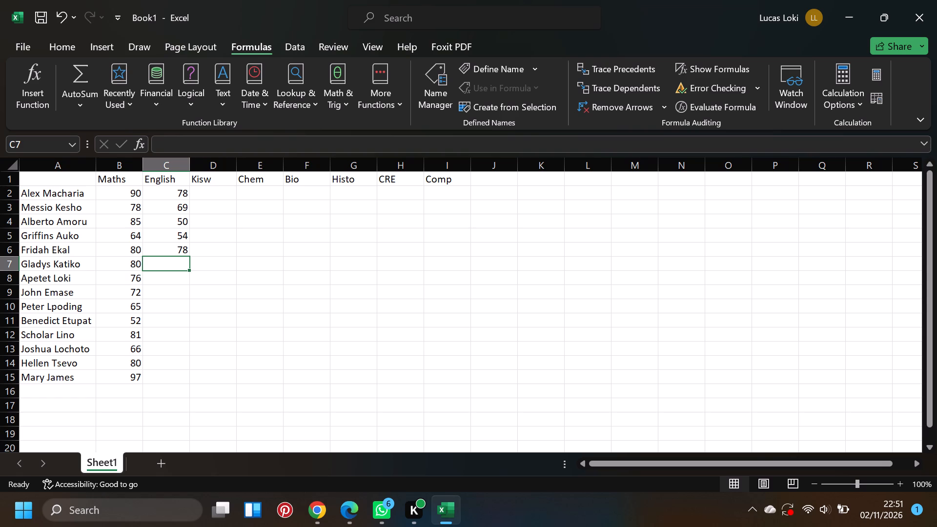
Enter the English marks 77, 60, 90, 87 and 85 for the next five students in cells C7 to C11.
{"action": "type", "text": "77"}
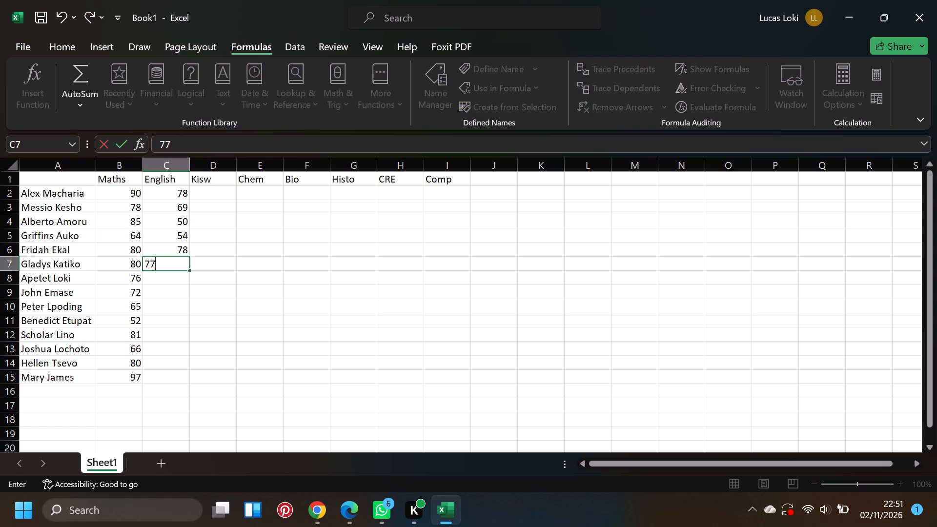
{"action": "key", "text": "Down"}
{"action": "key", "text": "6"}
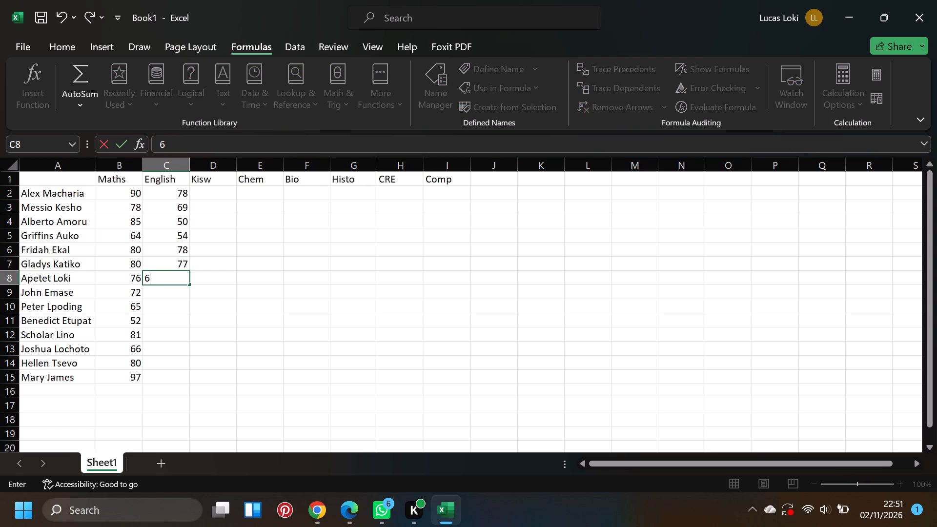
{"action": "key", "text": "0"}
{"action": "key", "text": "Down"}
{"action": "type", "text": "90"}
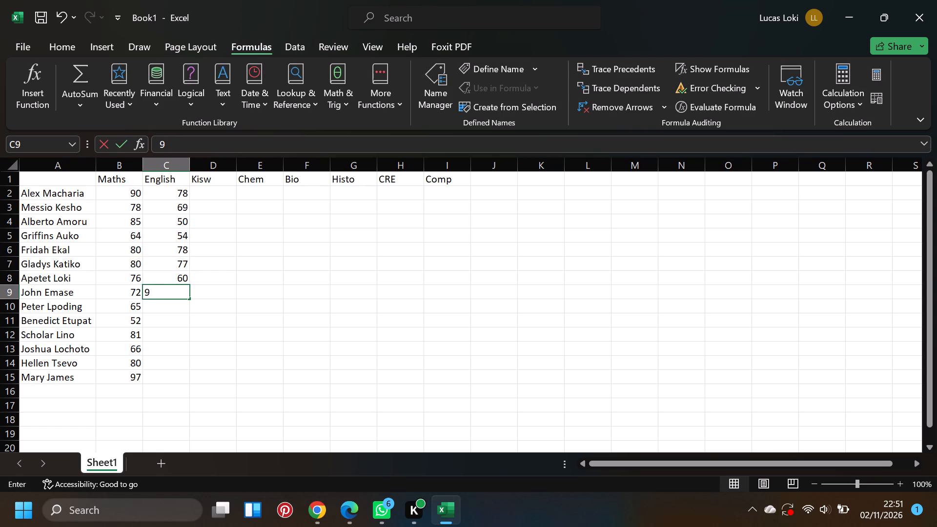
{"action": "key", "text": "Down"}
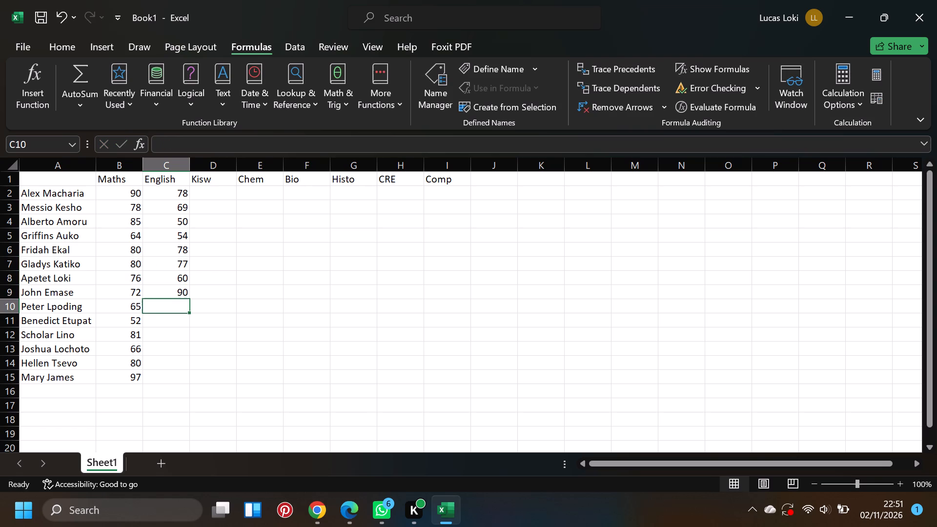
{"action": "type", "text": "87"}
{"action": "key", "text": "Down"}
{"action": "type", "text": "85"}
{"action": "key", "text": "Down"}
Enter the English marks 70, 93, 75 and 90 for the last four students in cells C12 to C15.
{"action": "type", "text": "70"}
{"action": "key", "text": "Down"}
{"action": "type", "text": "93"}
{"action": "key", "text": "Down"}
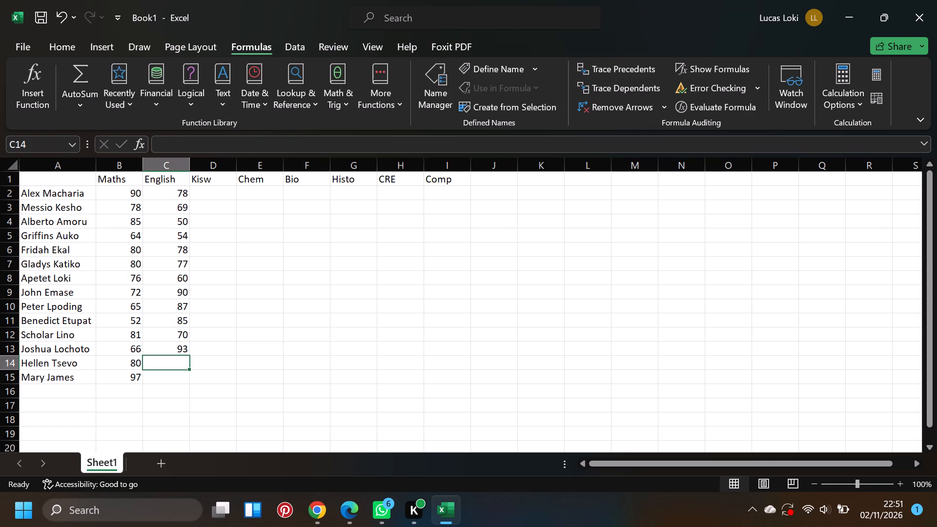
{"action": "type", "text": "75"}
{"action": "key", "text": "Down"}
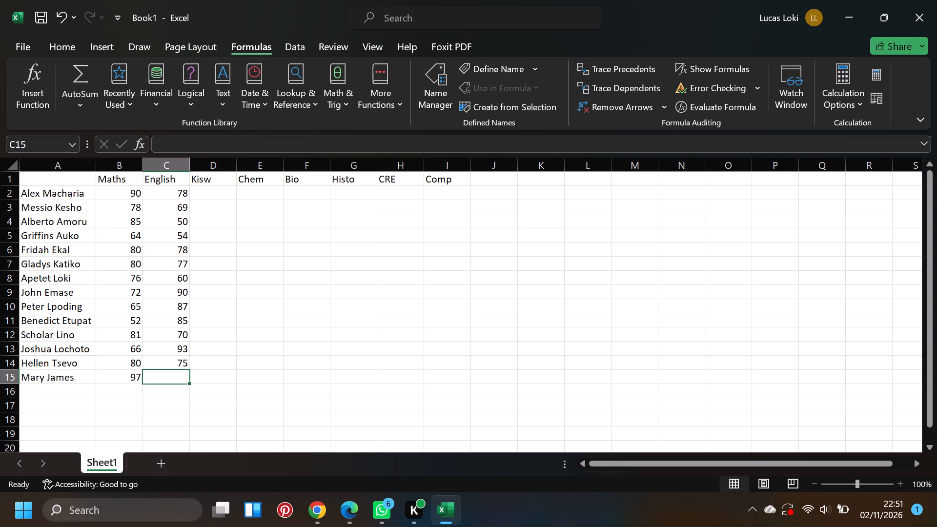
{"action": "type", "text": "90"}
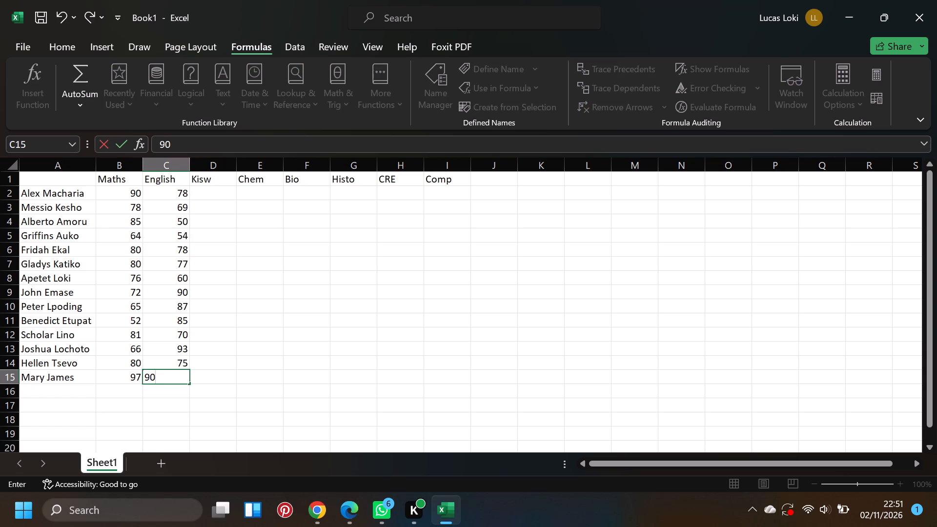
Enter the Kisw marks 58, 73, 49, 45 and 90 for the first five students in cells D2 to D6.
{"action": "left_click", "coordinate": [209, 194]}
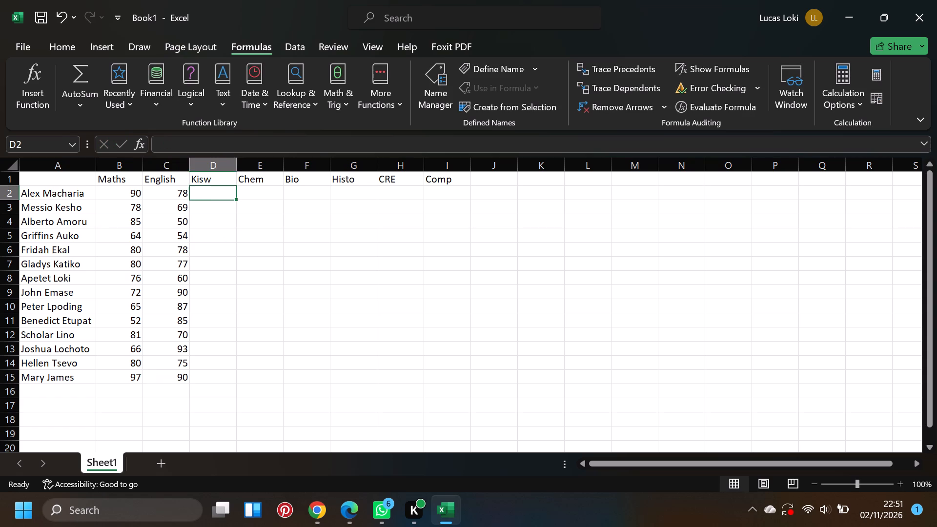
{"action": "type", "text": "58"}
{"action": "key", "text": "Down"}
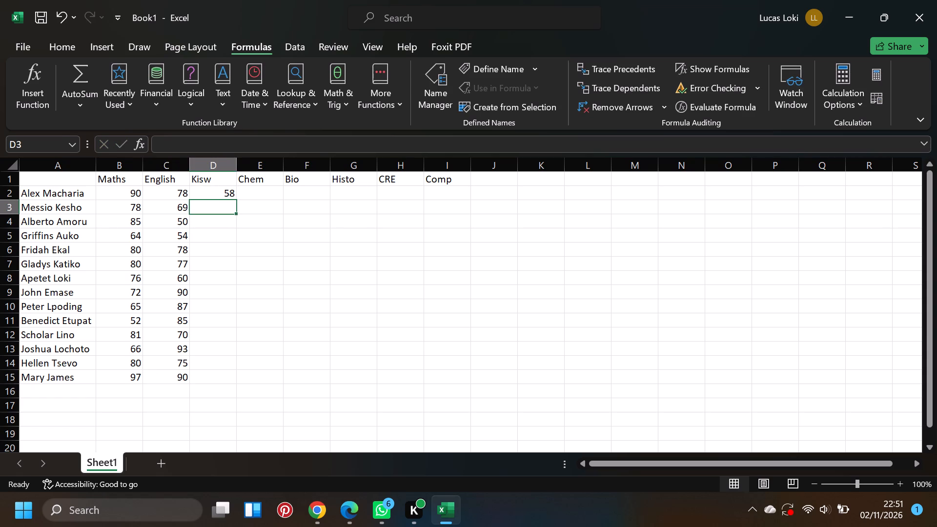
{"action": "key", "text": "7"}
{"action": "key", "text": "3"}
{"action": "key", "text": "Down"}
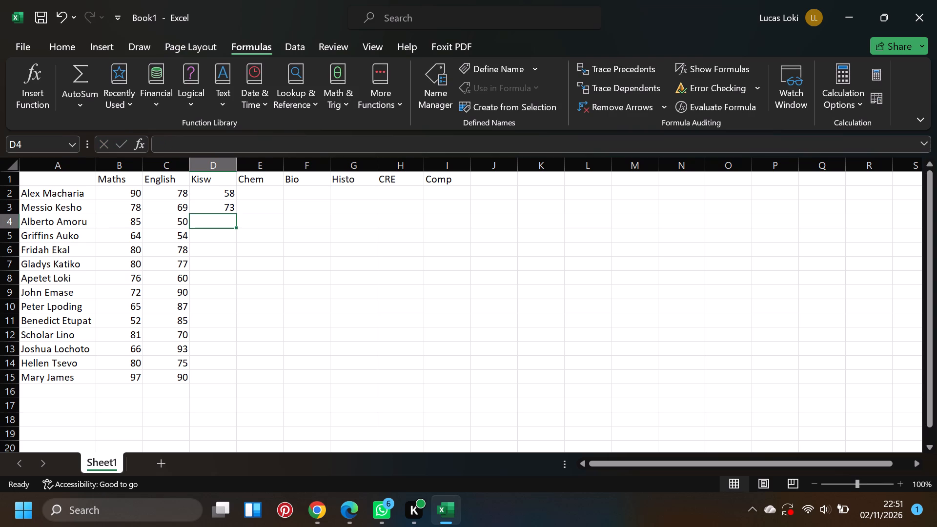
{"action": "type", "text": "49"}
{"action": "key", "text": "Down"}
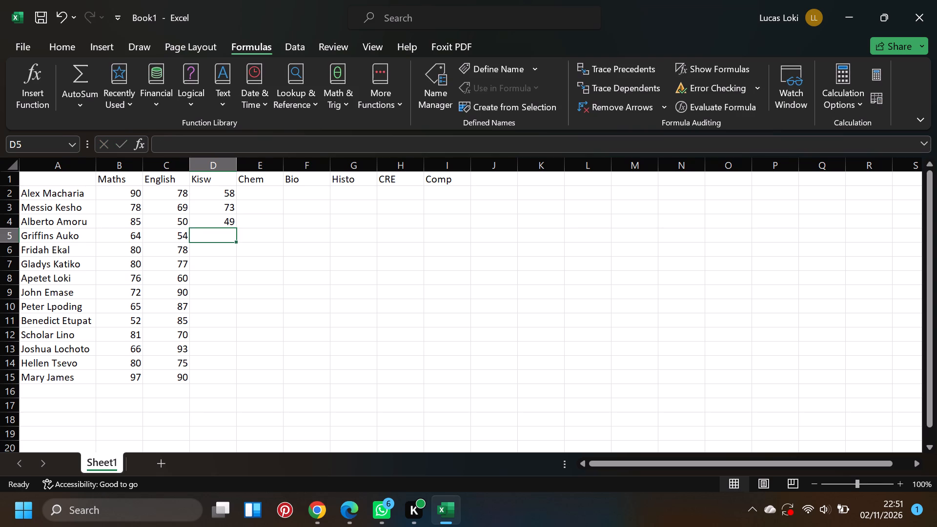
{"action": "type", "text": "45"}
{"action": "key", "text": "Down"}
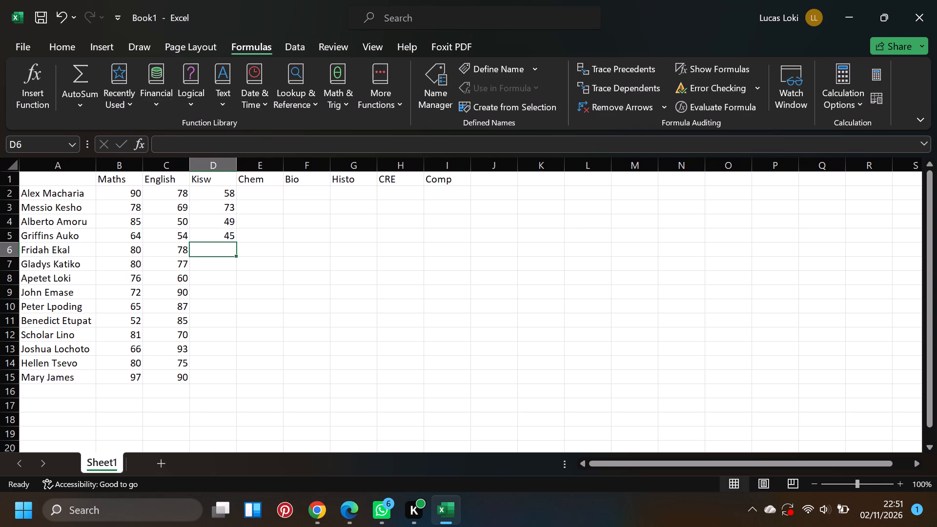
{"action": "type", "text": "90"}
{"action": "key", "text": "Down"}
Enter the Kisw marks 82, 77, 96 and 64 for the next four students in cells D7 to D10.
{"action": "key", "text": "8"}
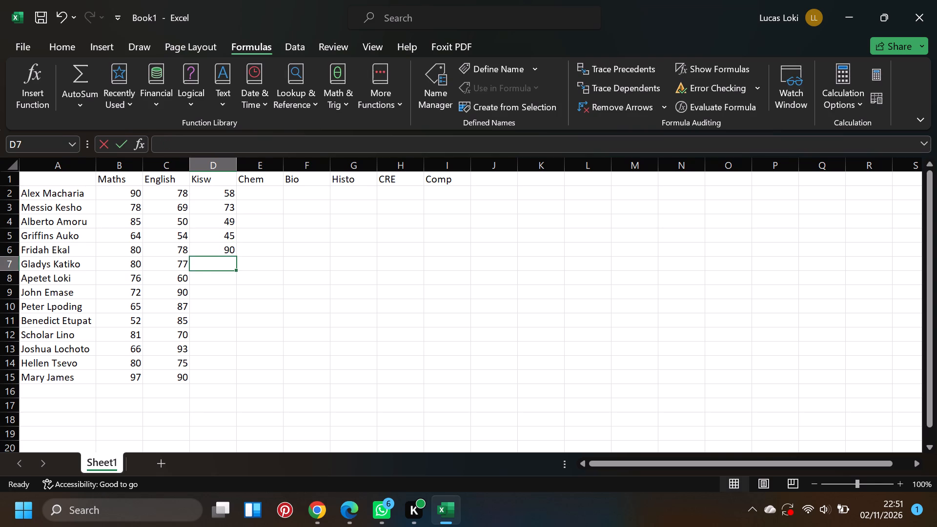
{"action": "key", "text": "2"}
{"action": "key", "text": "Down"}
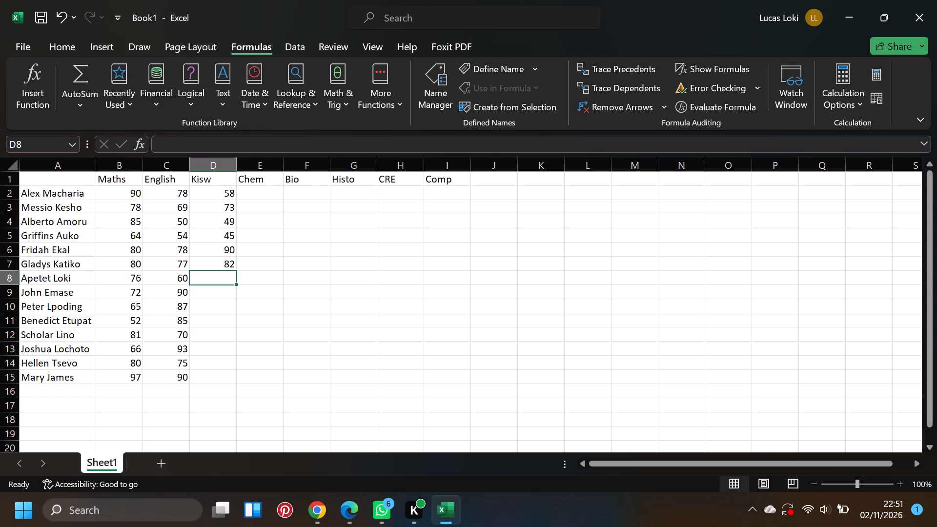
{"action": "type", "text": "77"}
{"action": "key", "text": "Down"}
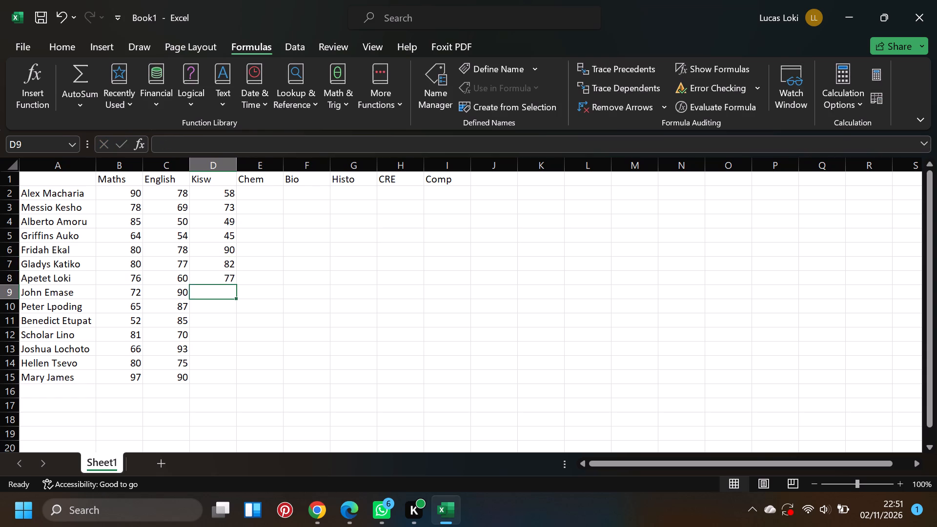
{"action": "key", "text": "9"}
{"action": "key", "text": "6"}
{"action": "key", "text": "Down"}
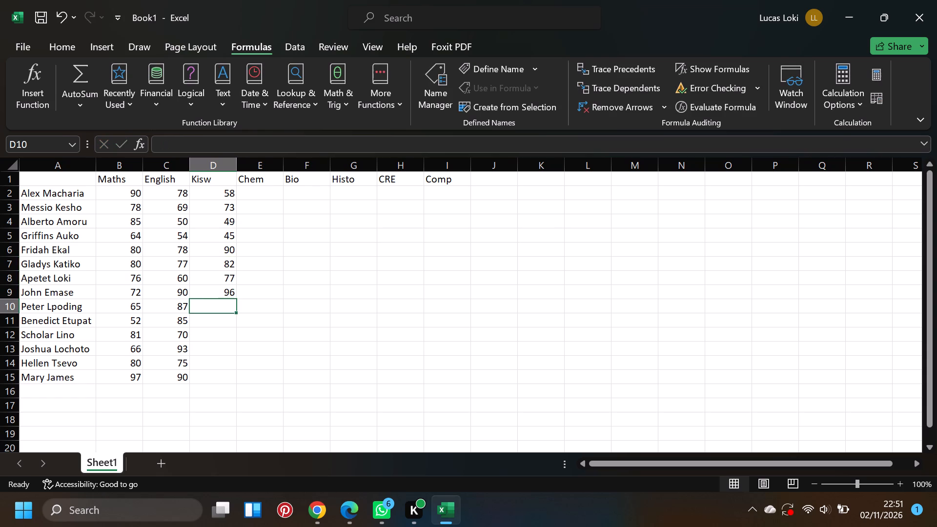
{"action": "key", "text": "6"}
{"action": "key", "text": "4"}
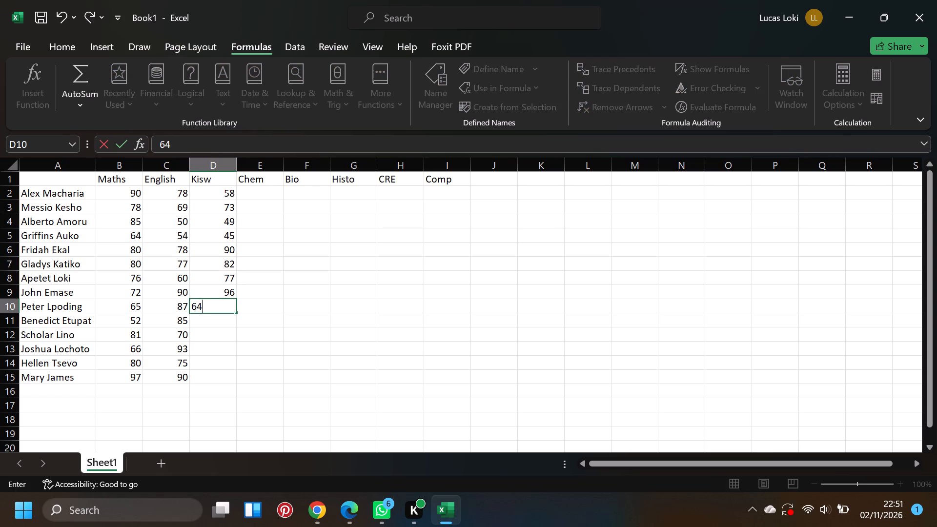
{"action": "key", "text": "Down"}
Enter the Kisw marks 58, 90, 94, 74 and 76 for the last five students in cells D11 to D15.
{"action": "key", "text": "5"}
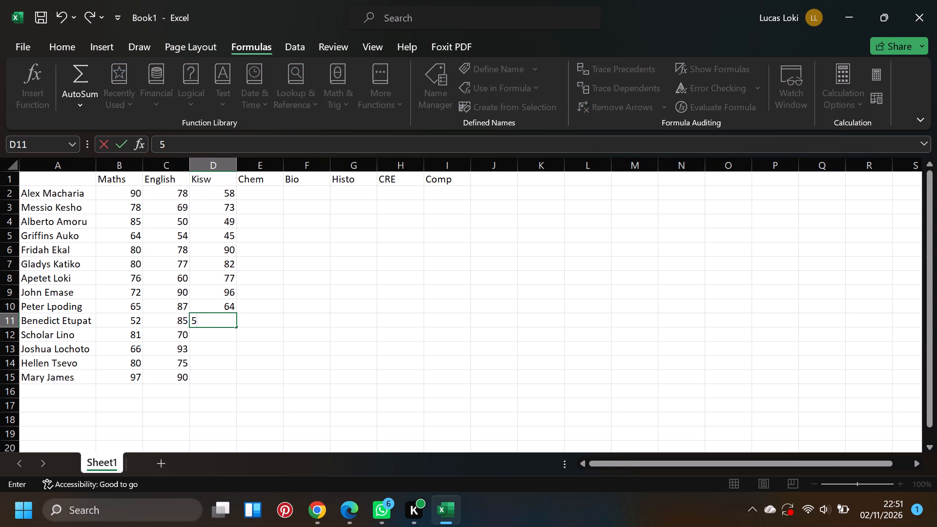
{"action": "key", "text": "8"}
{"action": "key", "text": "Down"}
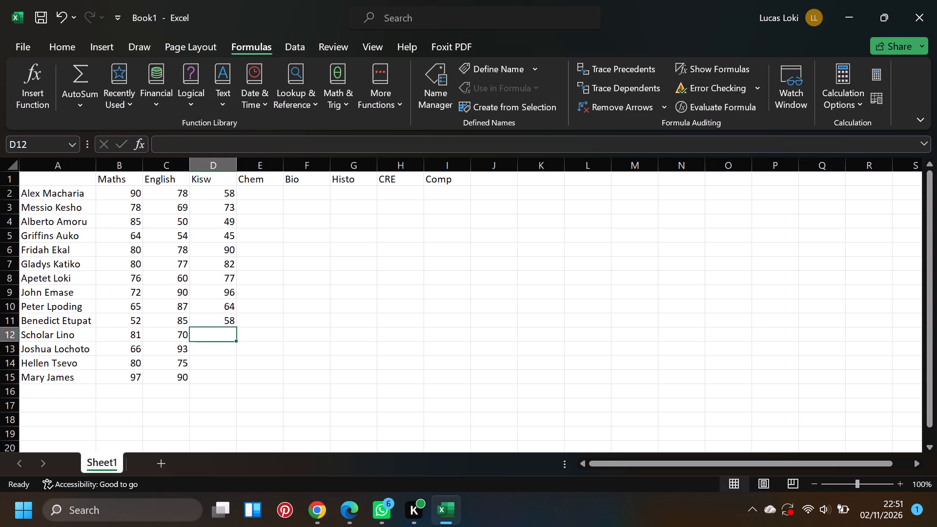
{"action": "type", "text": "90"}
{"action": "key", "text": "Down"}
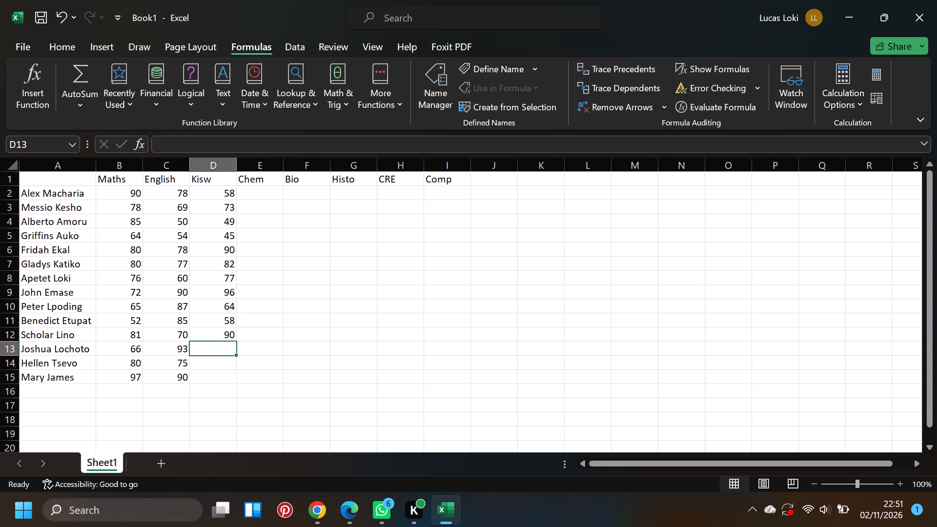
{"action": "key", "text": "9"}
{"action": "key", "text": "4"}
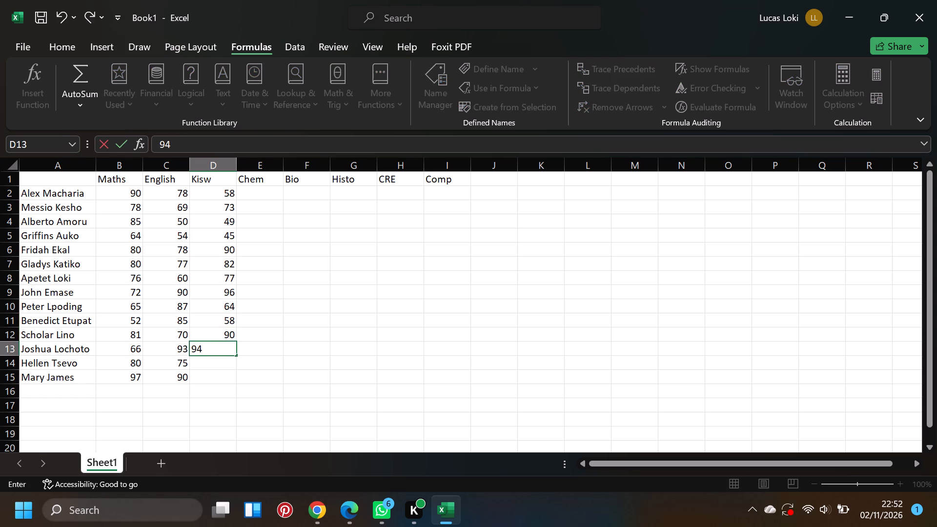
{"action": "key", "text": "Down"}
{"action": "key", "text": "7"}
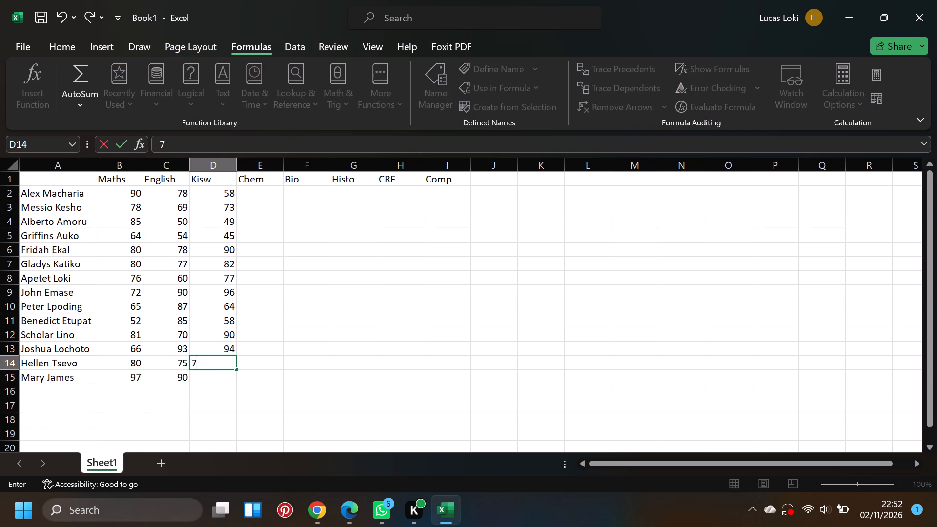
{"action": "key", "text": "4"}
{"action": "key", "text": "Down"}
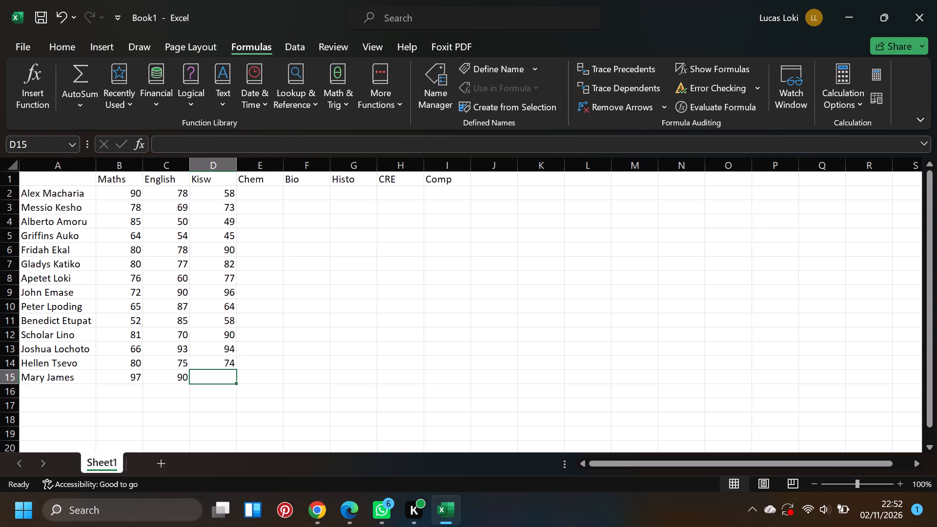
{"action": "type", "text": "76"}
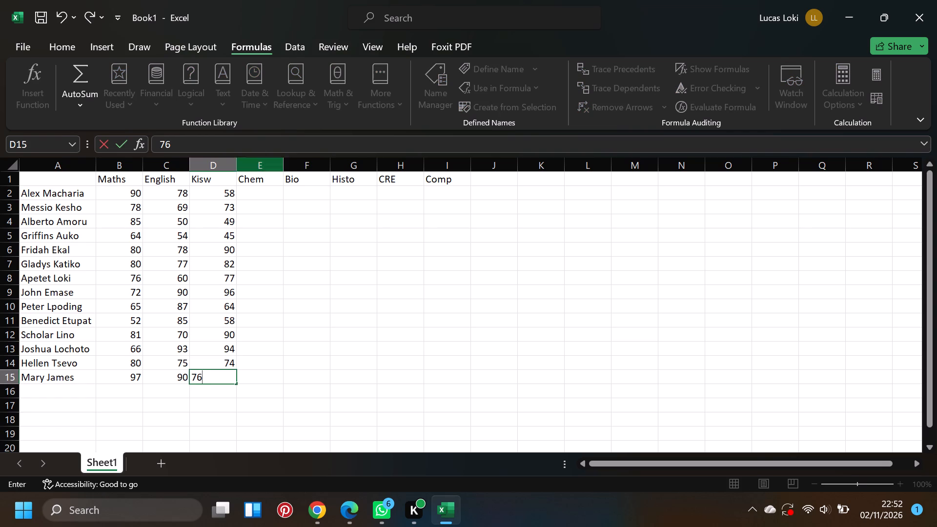
Enter the Chem mark 88 for the first student in cell E2.
{"action": "left_click", "coordinate": [277, 201]}
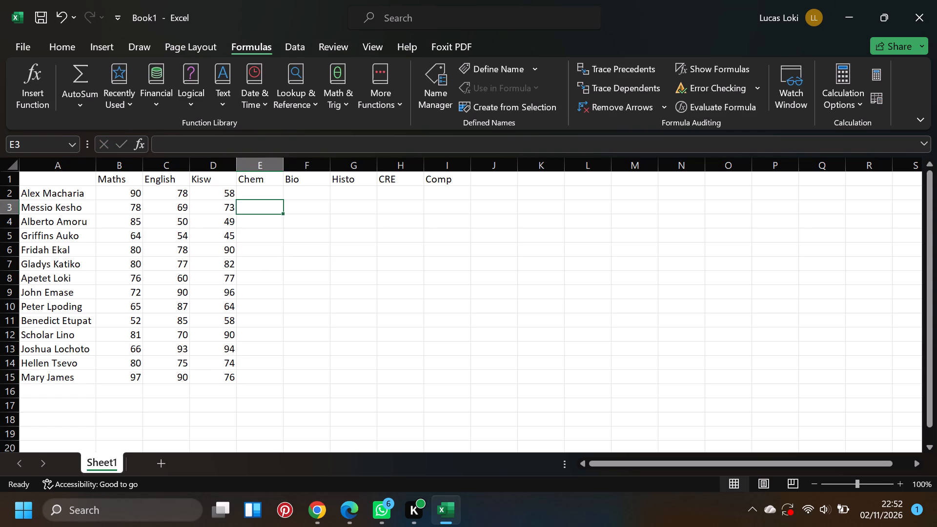
{"action": "left_click", "coordinate": [274, 195]}
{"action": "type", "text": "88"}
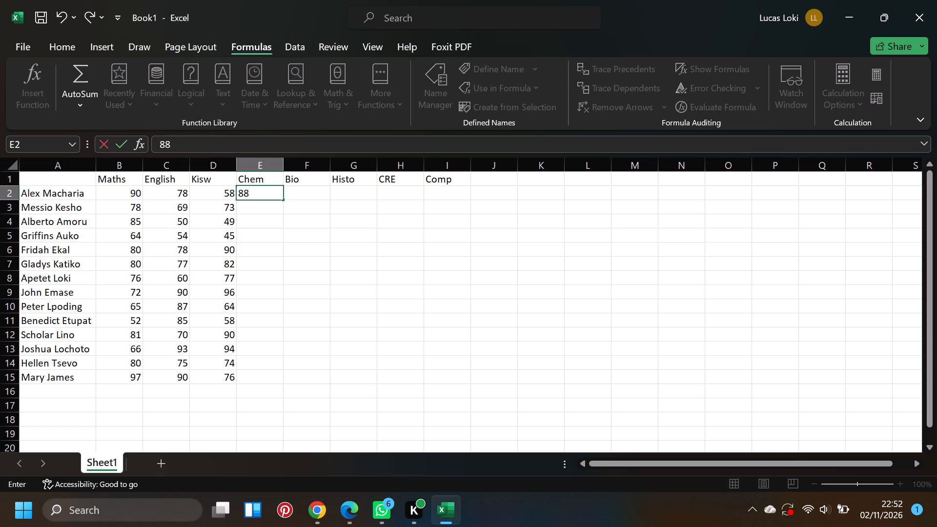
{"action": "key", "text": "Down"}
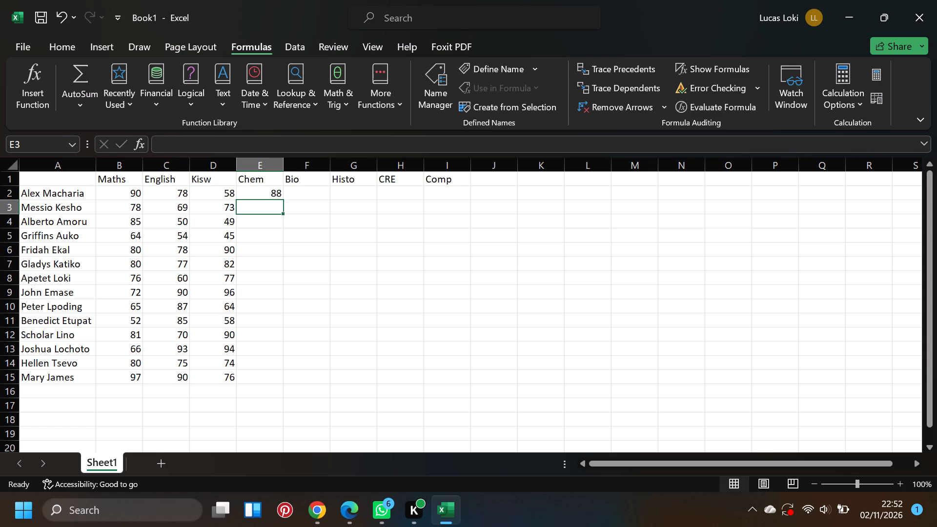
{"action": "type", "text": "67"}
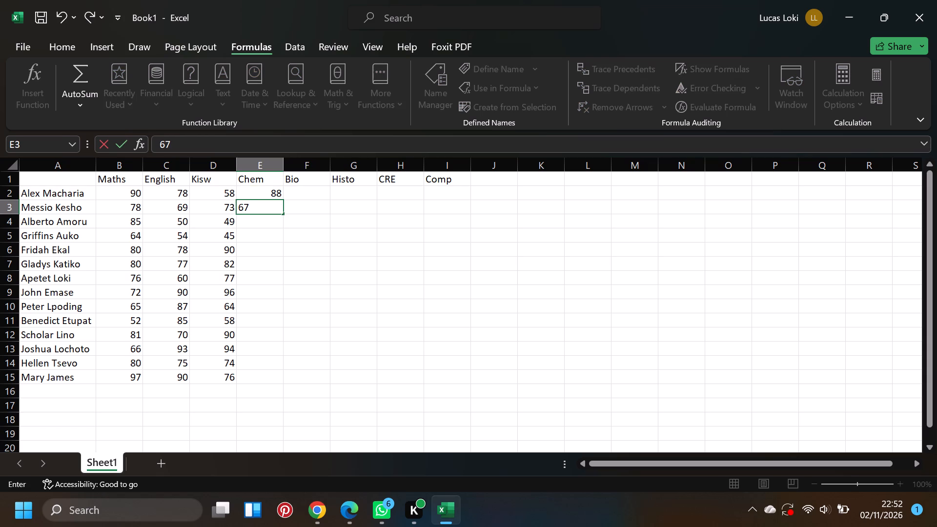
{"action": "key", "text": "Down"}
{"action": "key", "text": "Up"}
Enter the Chem marks 93, 78, 90, 68 and 90 for the next five students in cells E3 to E7.
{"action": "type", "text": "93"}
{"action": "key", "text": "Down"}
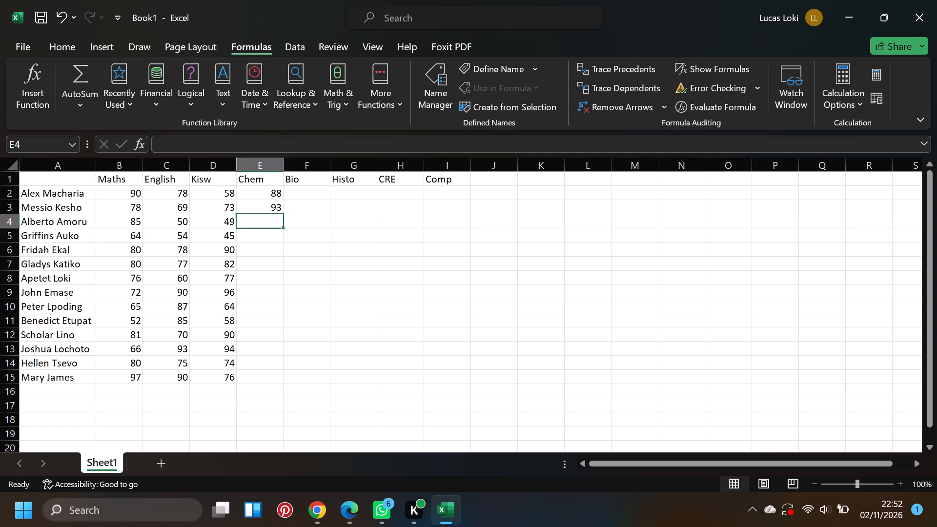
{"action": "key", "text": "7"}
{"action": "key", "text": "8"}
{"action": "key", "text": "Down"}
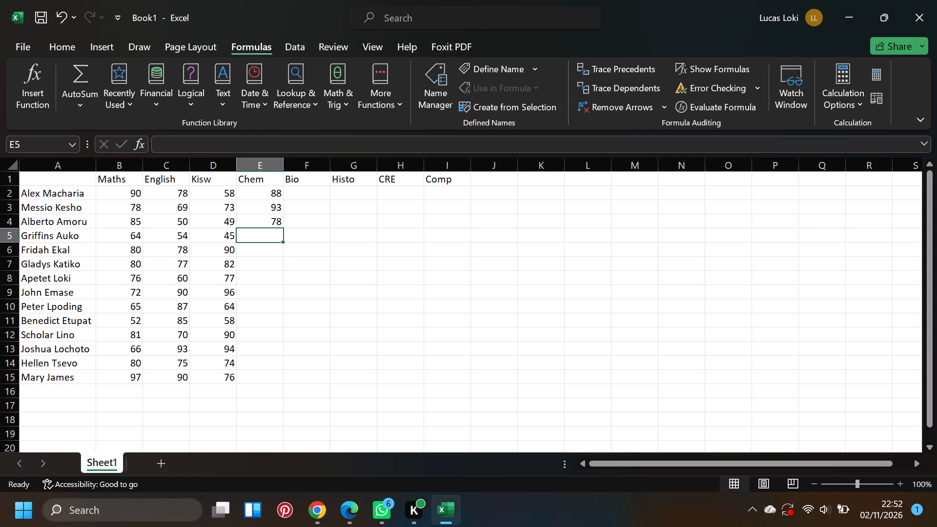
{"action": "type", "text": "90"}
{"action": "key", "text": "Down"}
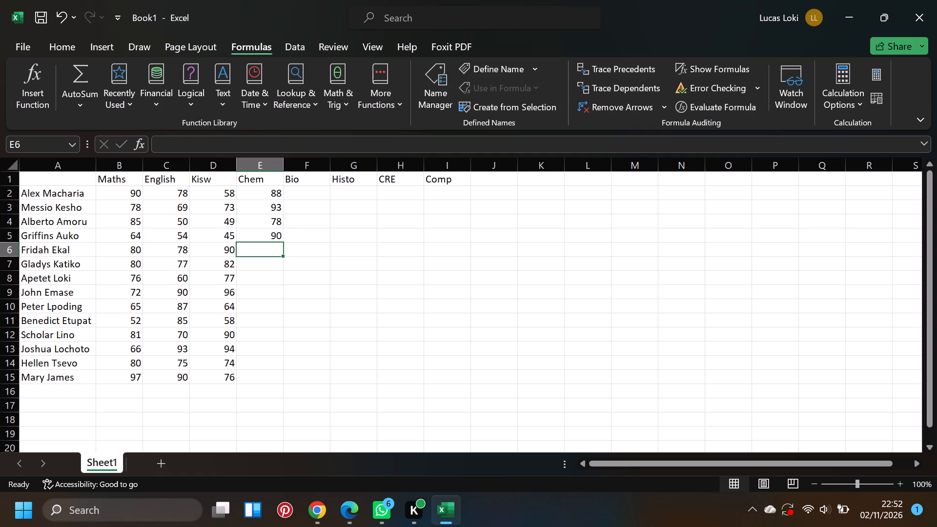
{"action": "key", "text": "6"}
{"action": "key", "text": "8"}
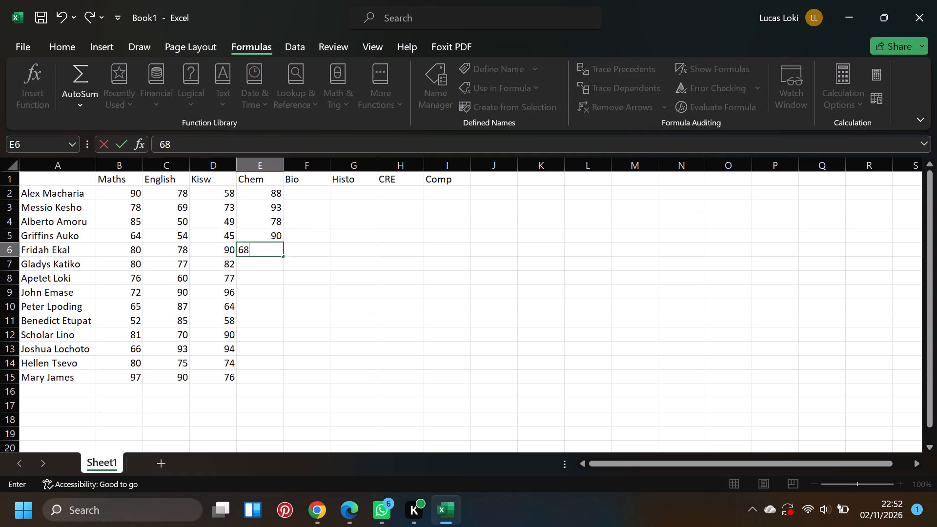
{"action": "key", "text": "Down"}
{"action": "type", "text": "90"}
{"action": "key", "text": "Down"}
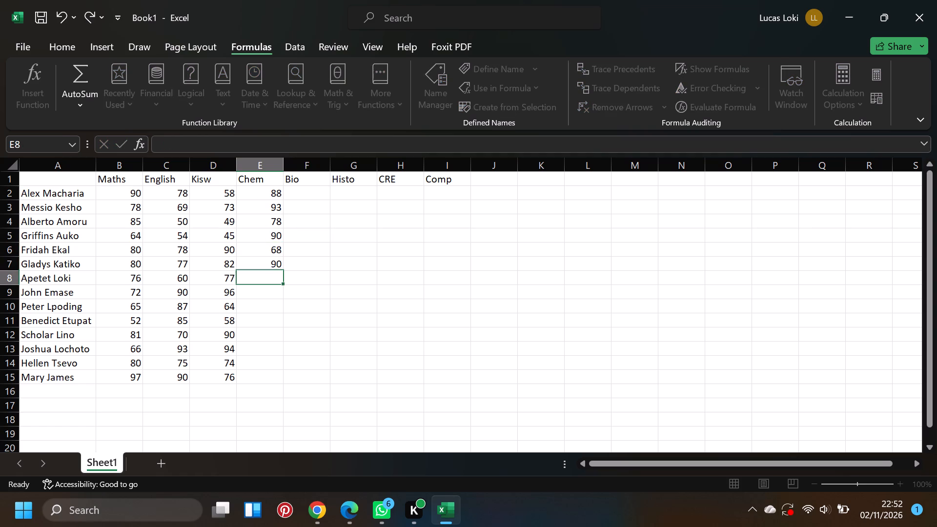
Enter the Chem marks 82, 84, 82 and 86 for the next four students in cells E8 to E11.
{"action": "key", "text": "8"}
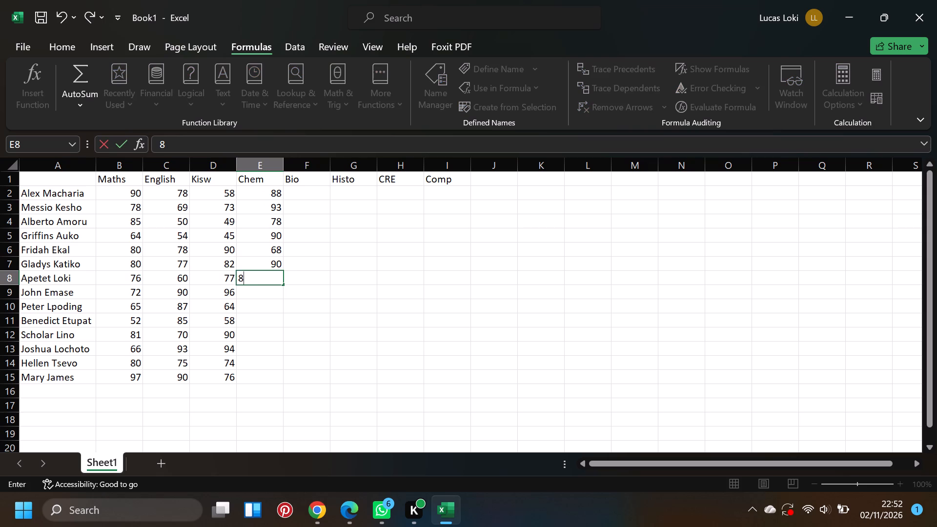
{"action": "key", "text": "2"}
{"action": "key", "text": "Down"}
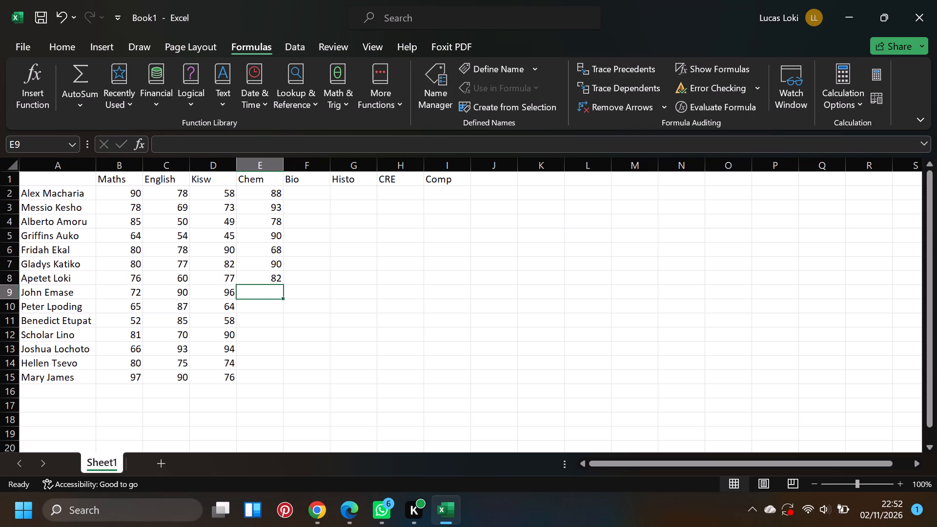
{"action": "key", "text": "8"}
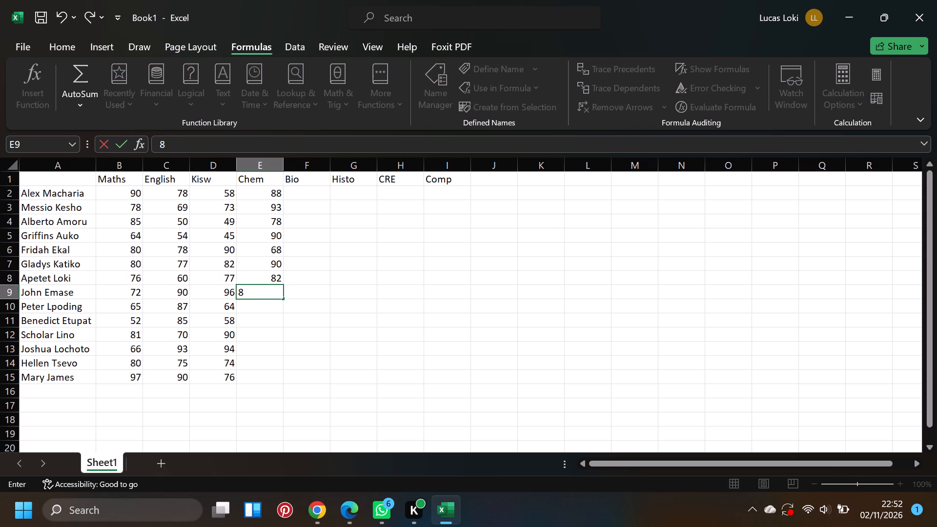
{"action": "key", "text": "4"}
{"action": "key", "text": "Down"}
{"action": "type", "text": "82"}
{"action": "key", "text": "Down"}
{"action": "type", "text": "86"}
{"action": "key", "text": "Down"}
Enter the Chem marks 90, 75, 80 and 68 for the last four students in cells E12 to E15.
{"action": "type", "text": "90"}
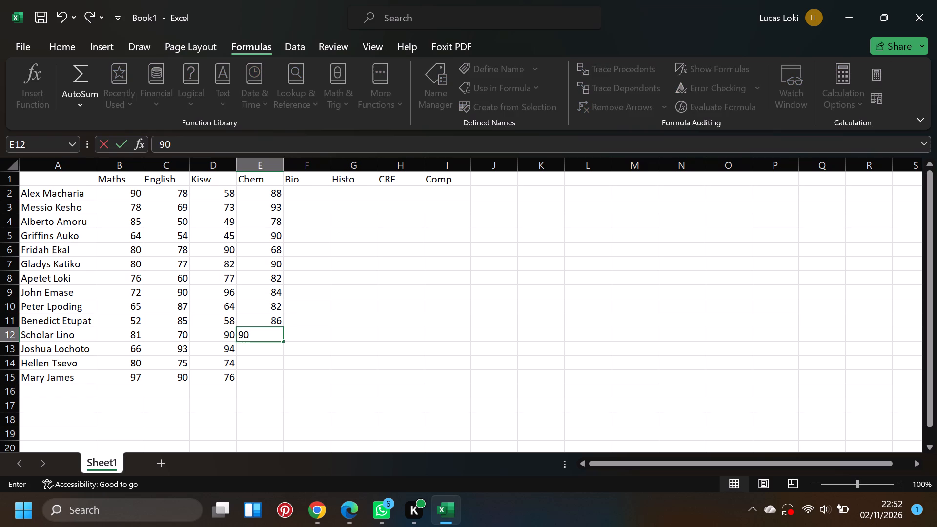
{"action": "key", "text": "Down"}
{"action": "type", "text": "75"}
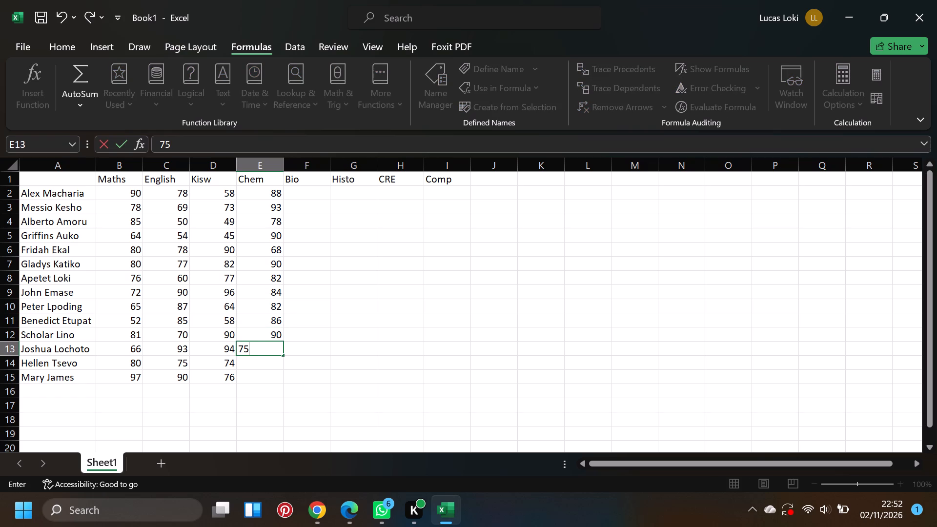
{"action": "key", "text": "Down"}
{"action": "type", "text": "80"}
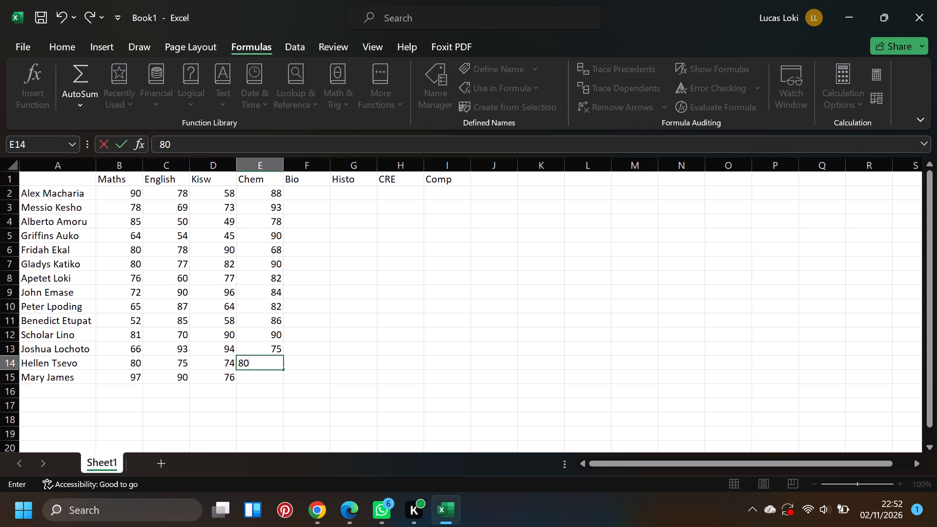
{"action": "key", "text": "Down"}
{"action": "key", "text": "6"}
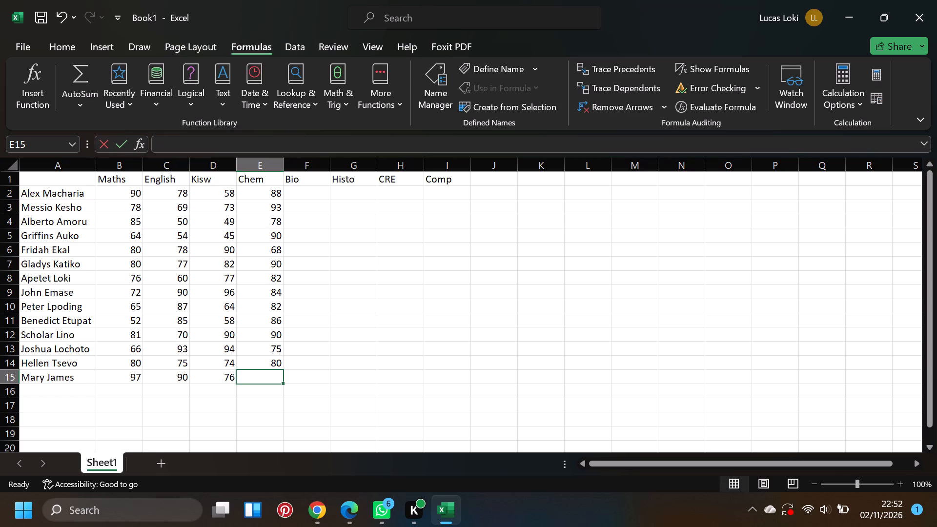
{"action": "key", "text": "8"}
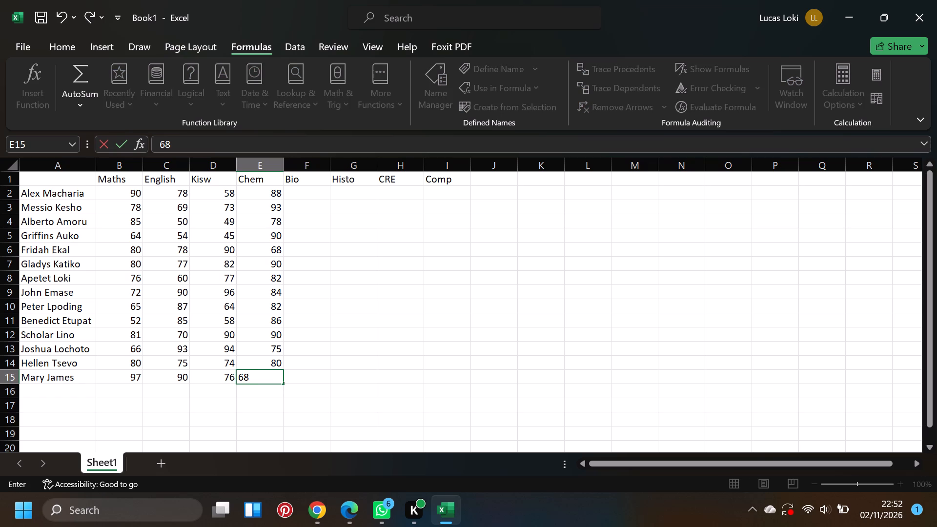
Enter the Bio marks 68, 90, 69, 79 and 81 for the first five students in cells F2 to F6.
{"action": "left_click", "coordinate": [320, 197]}
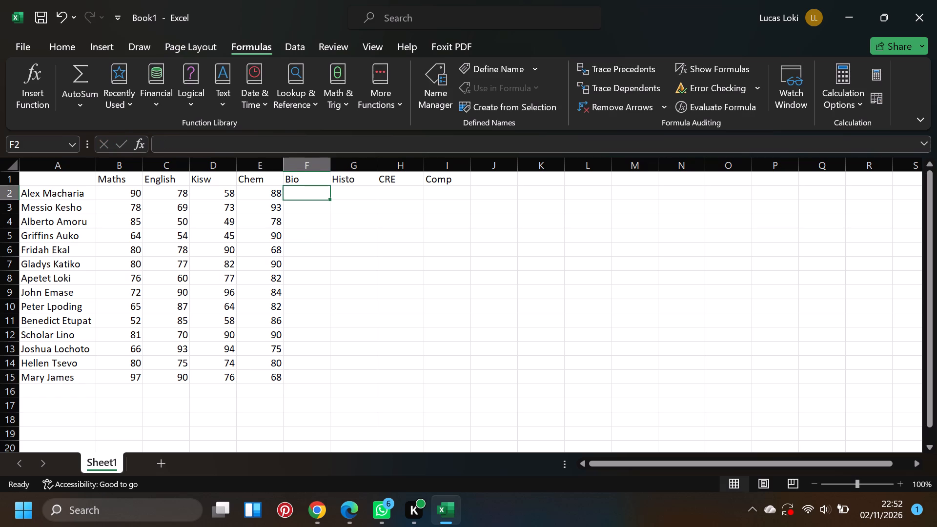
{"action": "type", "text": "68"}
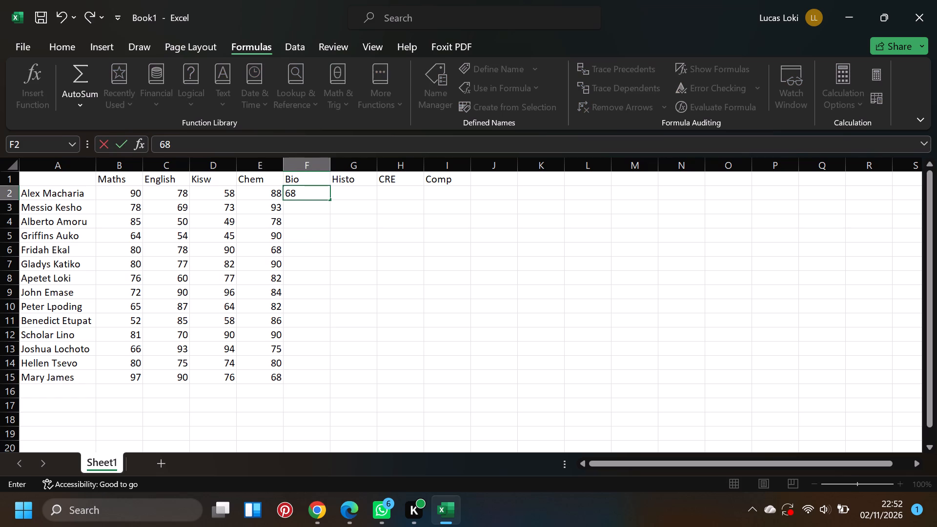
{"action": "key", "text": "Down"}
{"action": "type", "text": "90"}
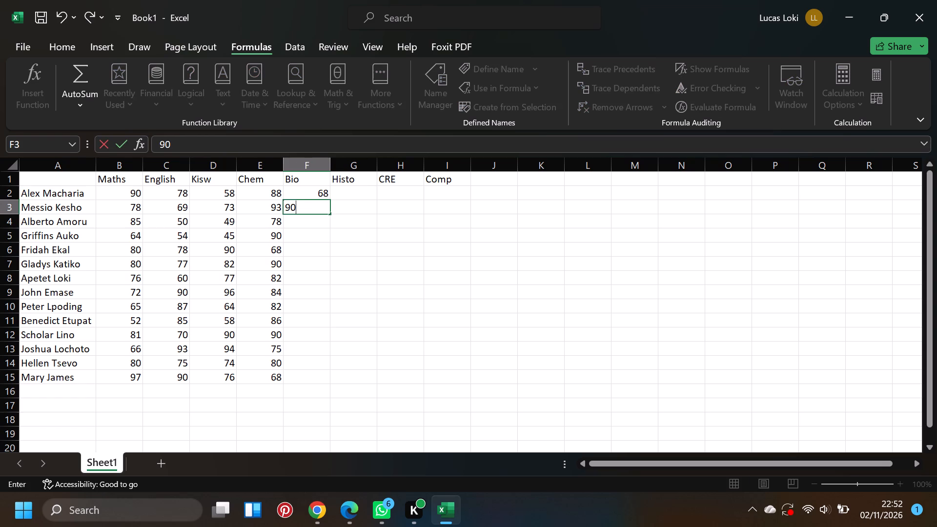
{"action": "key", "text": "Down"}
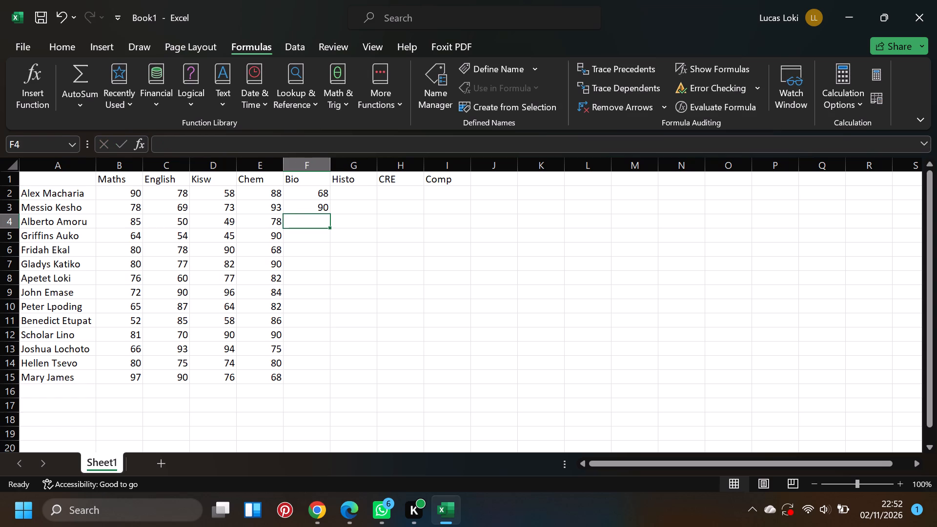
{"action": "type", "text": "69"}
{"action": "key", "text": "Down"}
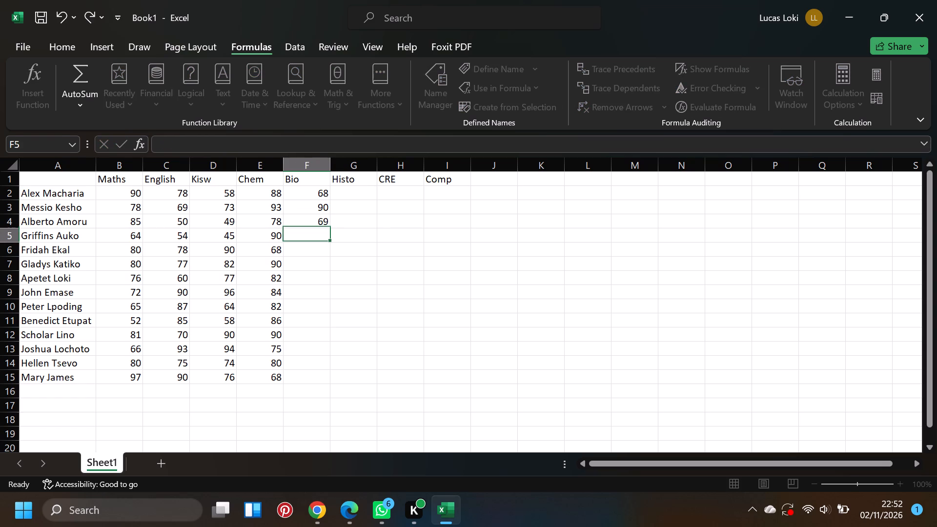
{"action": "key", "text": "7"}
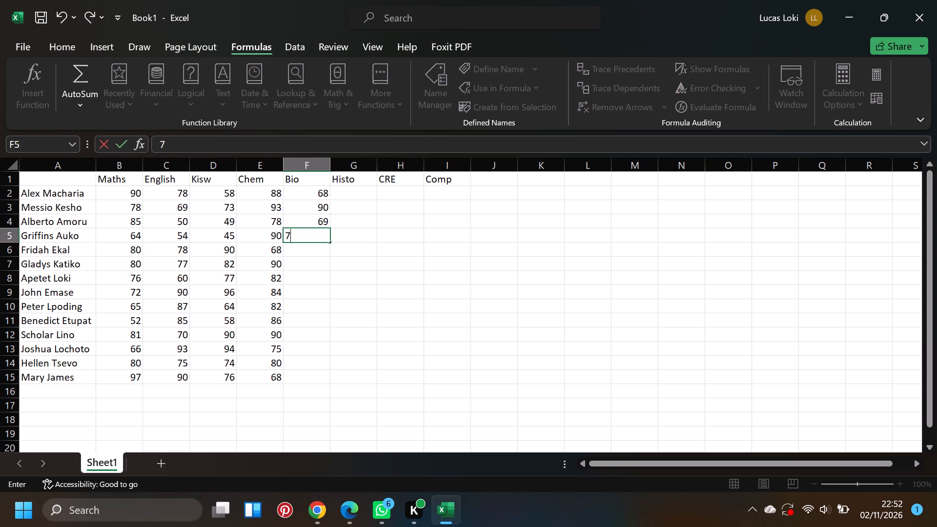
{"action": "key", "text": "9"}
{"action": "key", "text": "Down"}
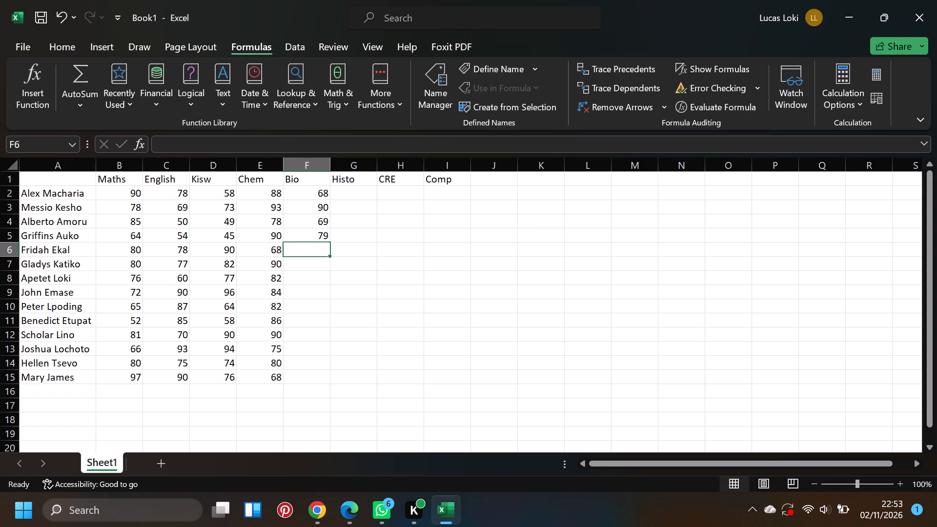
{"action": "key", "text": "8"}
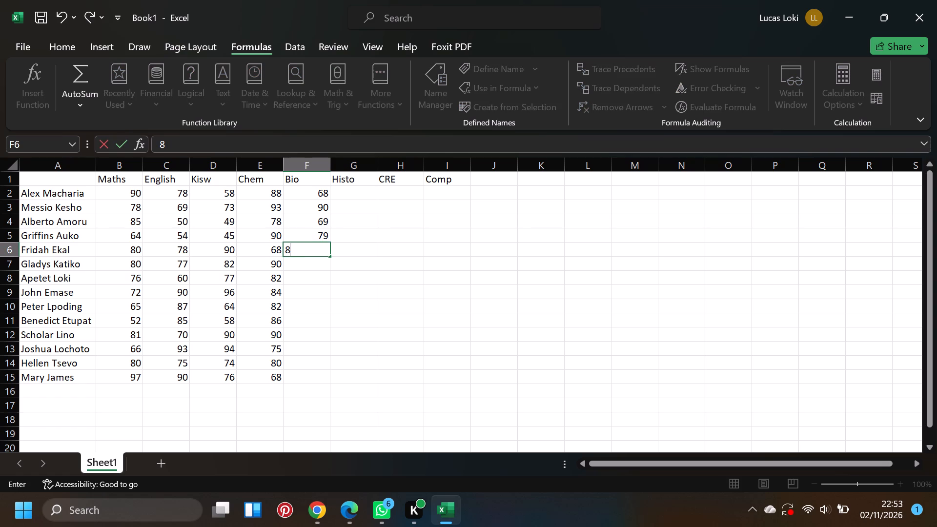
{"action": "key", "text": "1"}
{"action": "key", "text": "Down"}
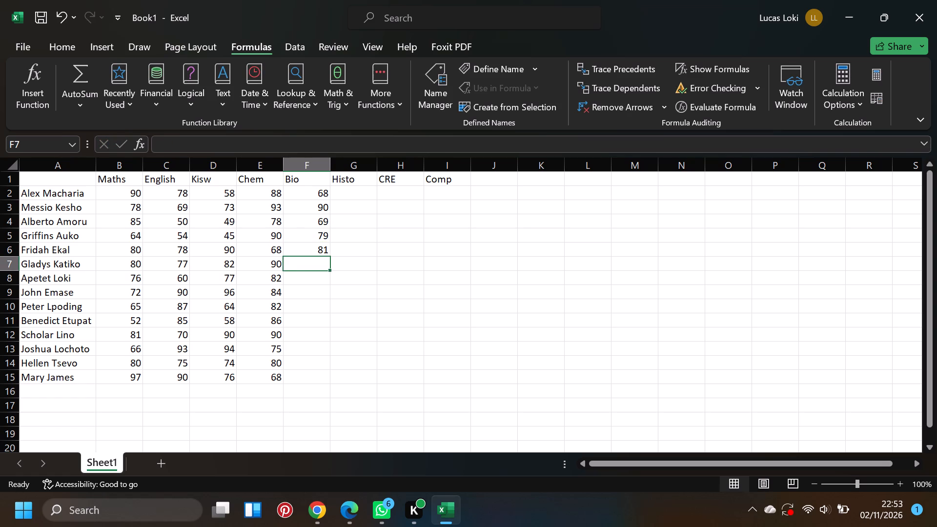
Enter the Bio marks 66, 98 and 76 for the next three students in cells F7 to F9.
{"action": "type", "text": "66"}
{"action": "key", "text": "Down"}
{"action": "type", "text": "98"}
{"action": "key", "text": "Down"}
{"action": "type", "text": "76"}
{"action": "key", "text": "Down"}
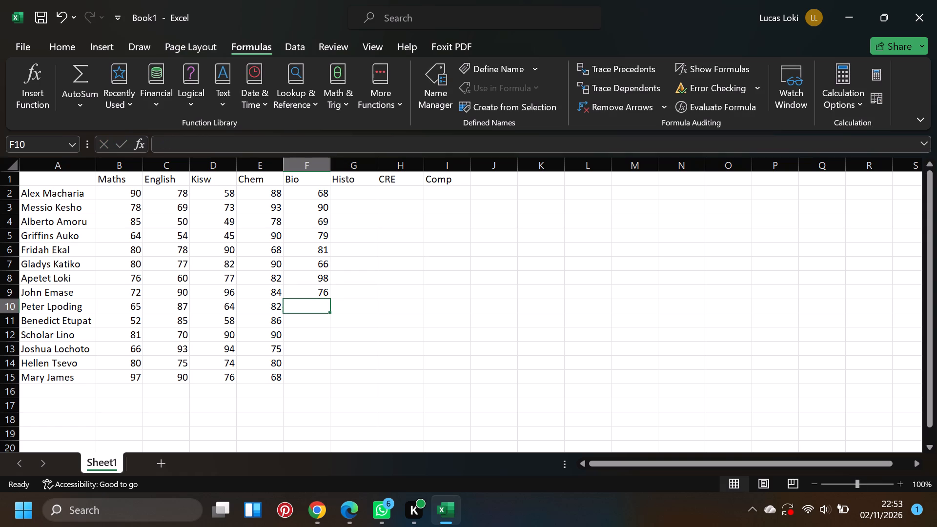
Enter the Bio marks 96, 90, 84, 55, 90 and 92 for the last six students in cells F10 to F15.
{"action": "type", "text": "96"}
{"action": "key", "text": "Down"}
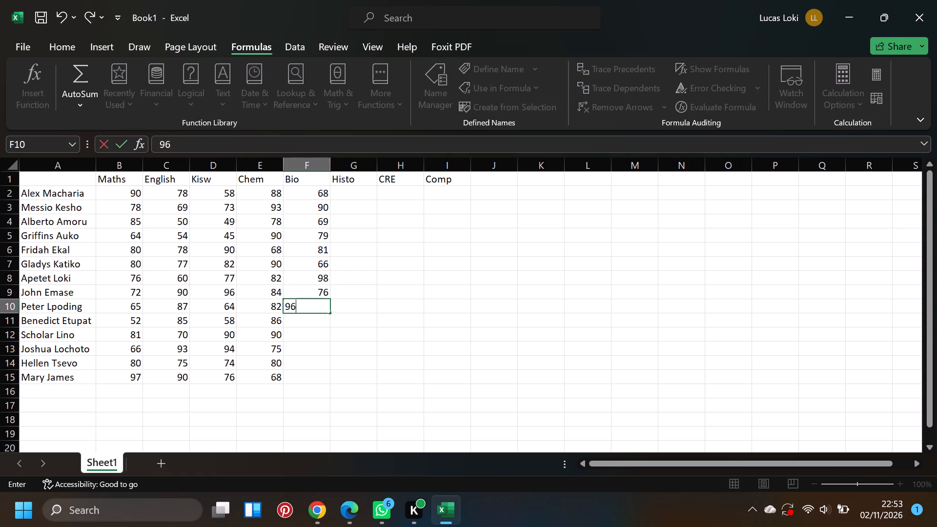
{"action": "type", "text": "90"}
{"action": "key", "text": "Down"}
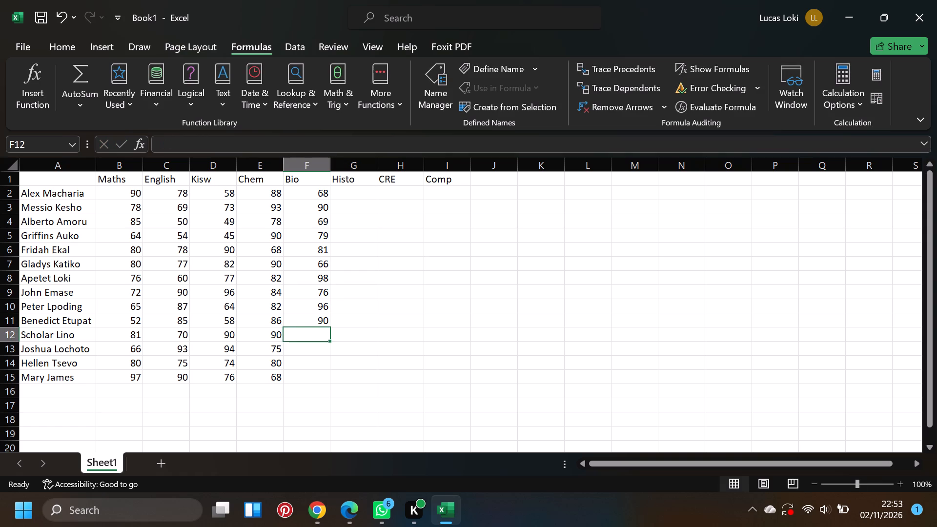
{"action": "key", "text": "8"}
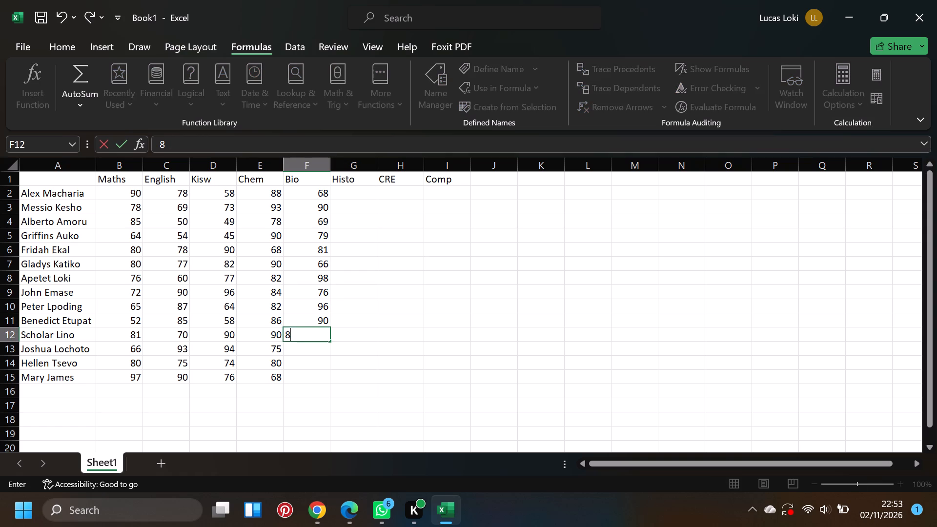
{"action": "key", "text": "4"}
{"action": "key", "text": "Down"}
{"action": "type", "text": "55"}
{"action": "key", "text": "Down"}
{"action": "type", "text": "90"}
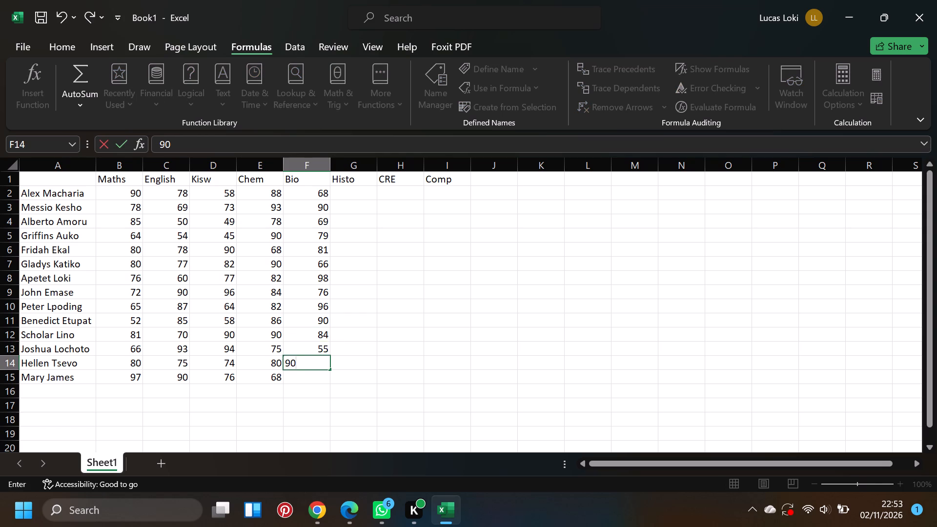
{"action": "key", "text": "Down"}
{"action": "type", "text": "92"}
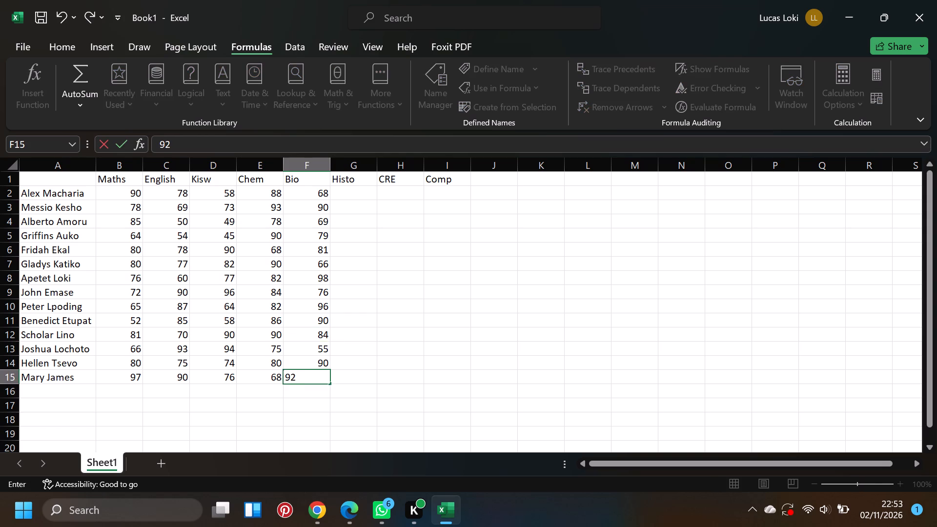
Enter the Histo marks 97, 95, 68, 74 and 52 for the first five students in cells G2 to G6.
{"action": "left_click", "coordinate": [361, 199]}
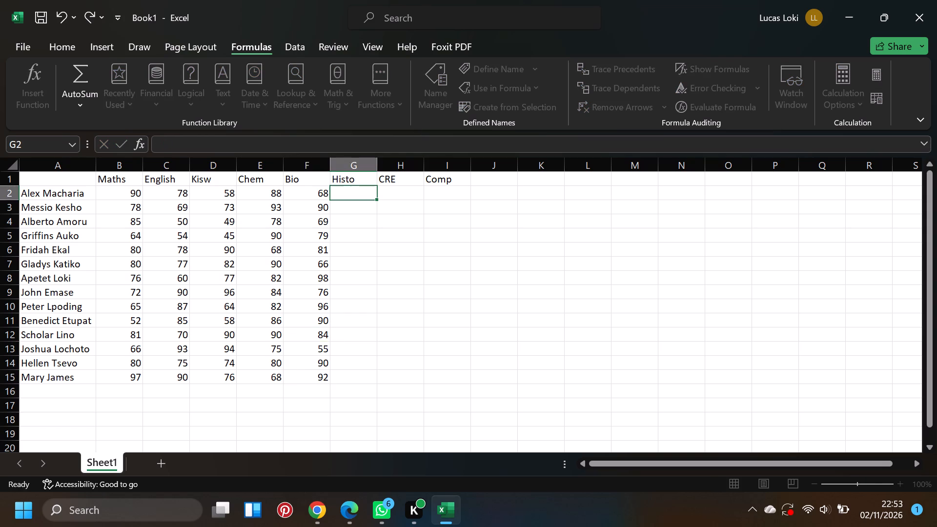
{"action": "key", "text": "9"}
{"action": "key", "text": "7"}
{"action": "key", "text": "Down"}
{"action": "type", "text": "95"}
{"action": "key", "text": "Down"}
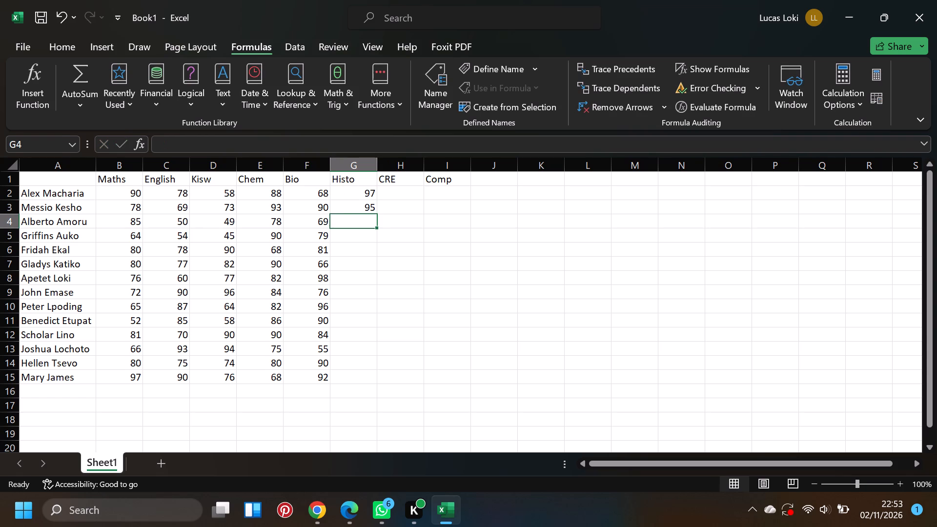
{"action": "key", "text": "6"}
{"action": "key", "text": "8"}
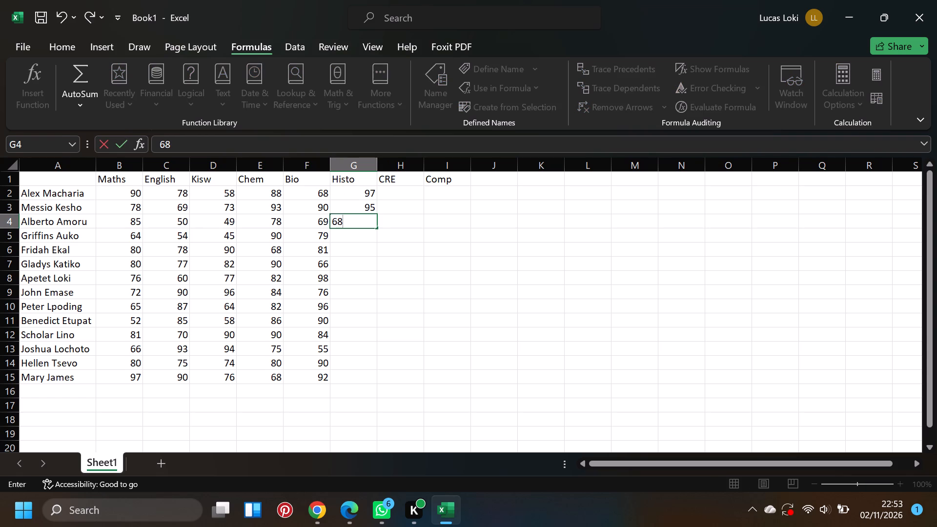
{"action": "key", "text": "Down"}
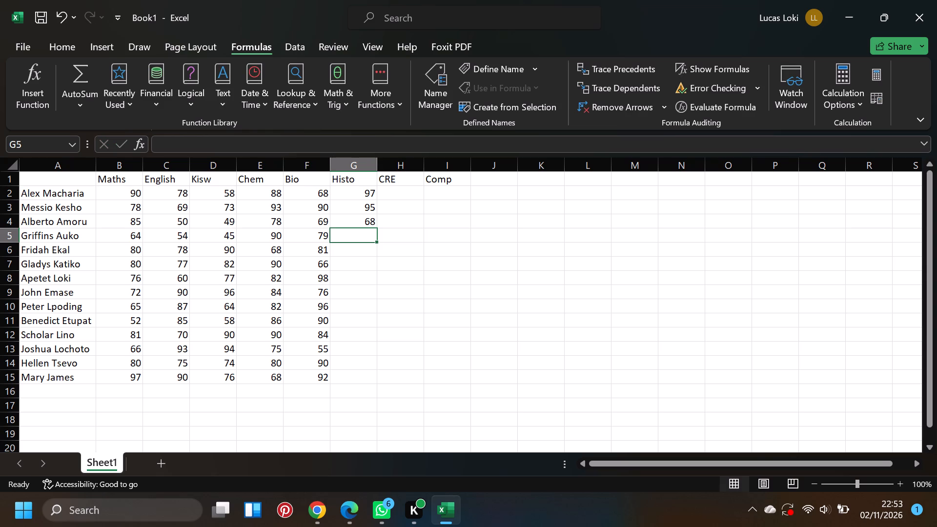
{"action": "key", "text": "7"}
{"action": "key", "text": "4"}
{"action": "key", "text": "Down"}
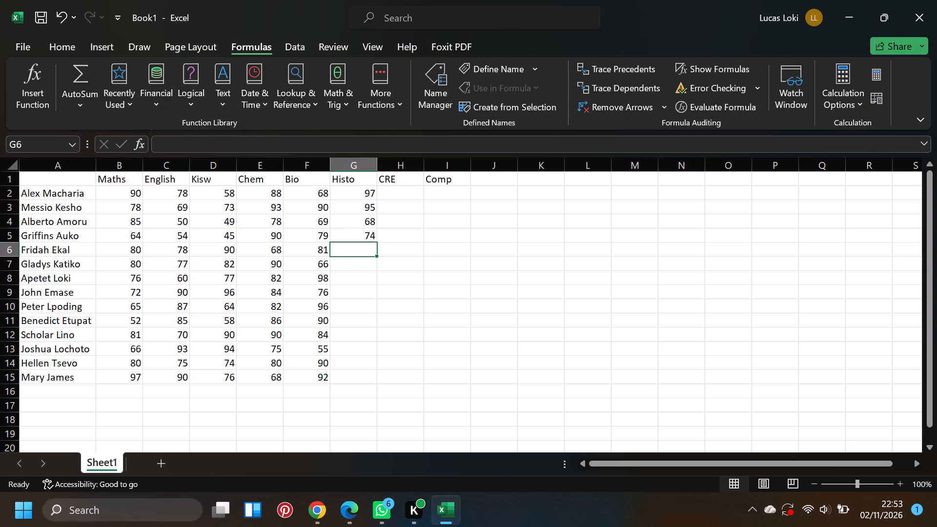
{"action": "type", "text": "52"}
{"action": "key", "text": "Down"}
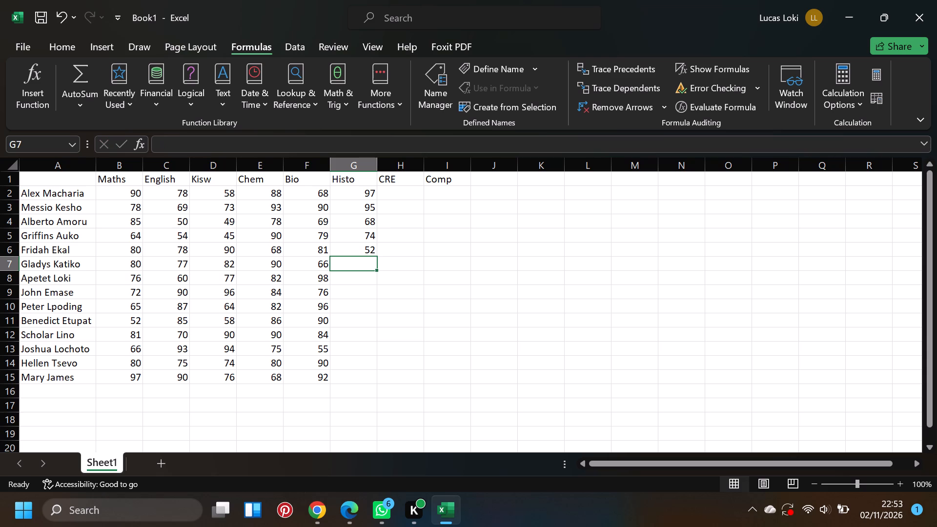
Enter the Histo marks 71, 90, 99, 61 and 75 for the next five students in cells G7 to G11.
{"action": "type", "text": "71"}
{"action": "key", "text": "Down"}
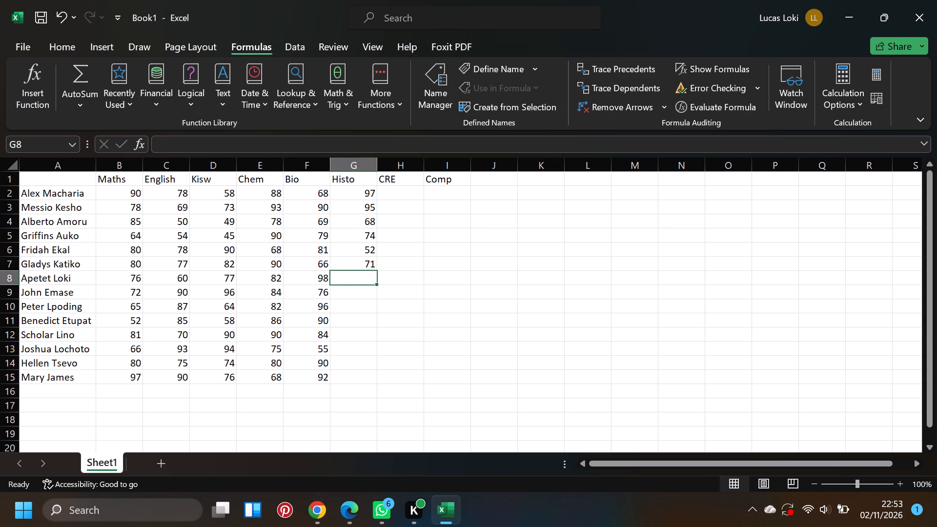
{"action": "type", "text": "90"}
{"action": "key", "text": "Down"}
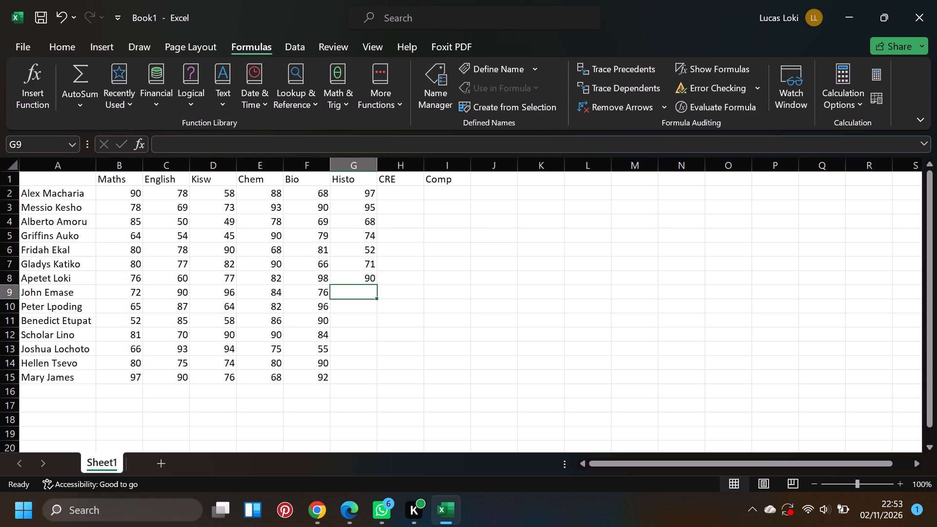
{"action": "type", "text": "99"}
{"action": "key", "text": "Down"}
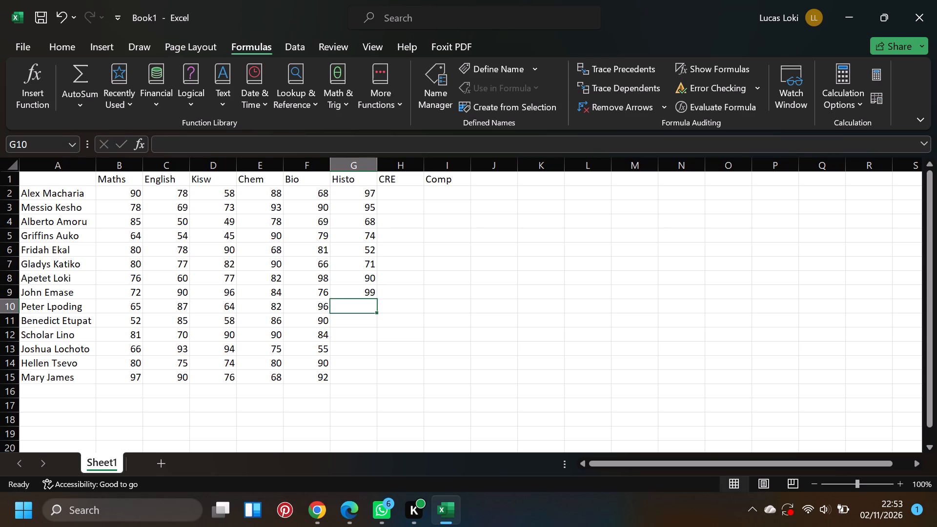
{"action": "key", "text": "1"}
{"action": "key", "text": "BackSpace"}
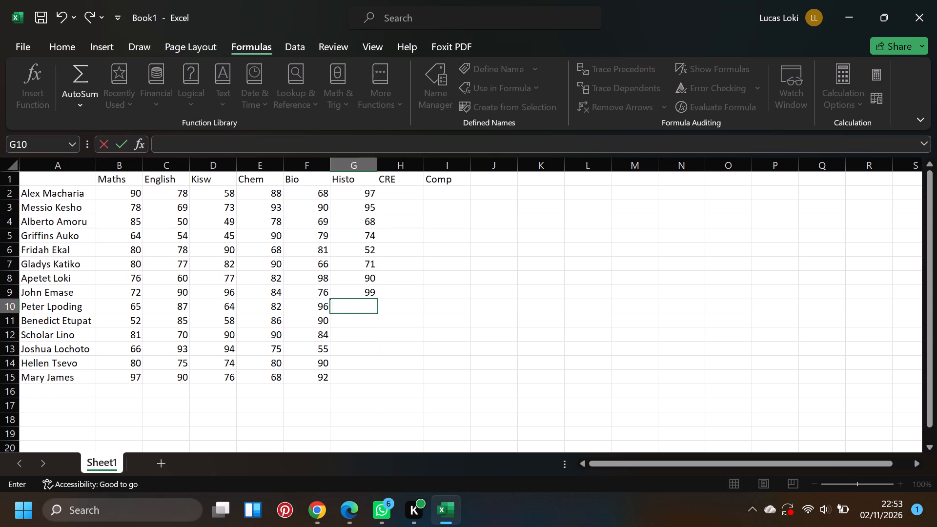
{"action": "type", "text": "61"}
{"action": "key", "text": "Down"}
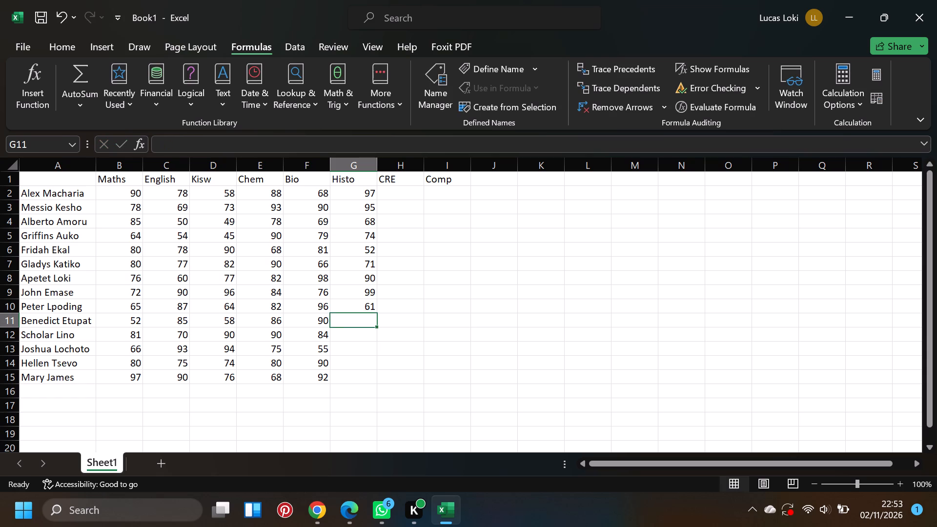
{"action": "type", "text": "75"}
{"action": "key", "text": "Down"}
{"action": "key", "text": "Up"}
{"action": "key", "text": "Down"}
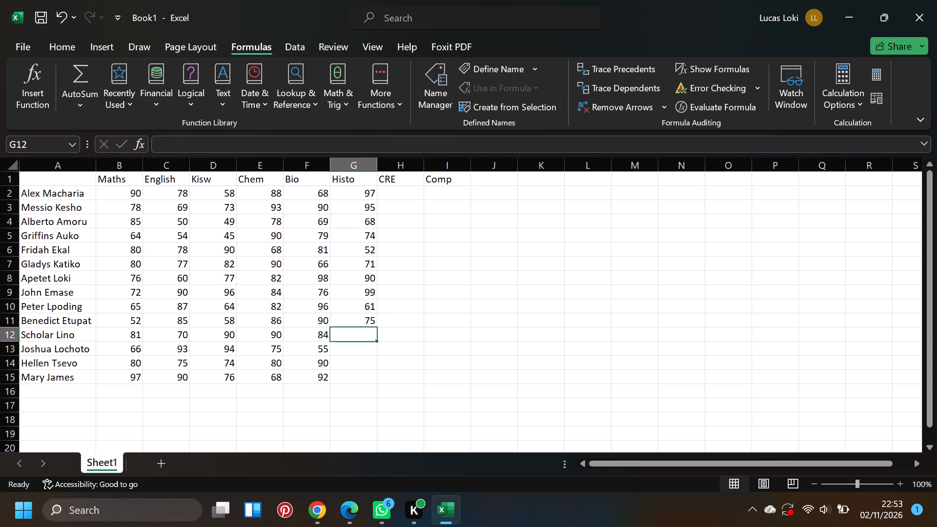
Enter the Histo marks 78, 93, 82 and 76 for the last four students in cells G12 to G15.
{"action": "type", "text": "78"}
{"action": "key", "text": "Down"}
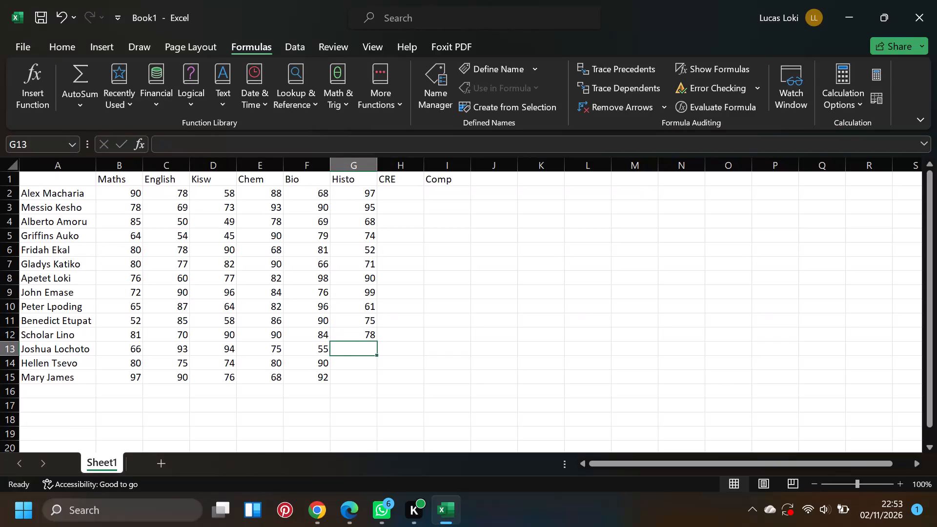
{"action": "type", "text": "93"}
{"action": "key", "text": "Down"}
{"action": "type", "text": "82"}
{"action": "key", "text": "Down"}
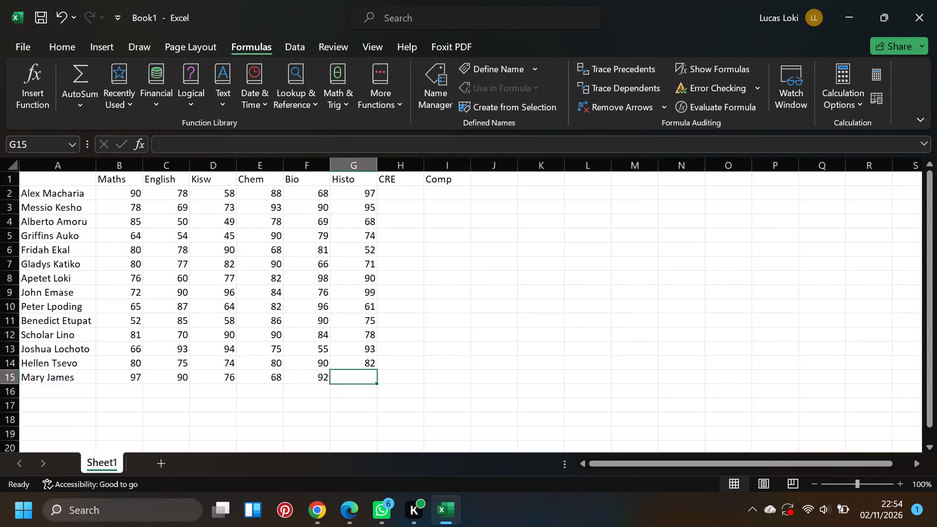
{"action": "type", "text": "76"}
Enter the CRE marks 78, 98, 67, 79 and 59 for the first five students in cells H2 to H6.
{"action": "left_click", "coordinate": [393, 195]}
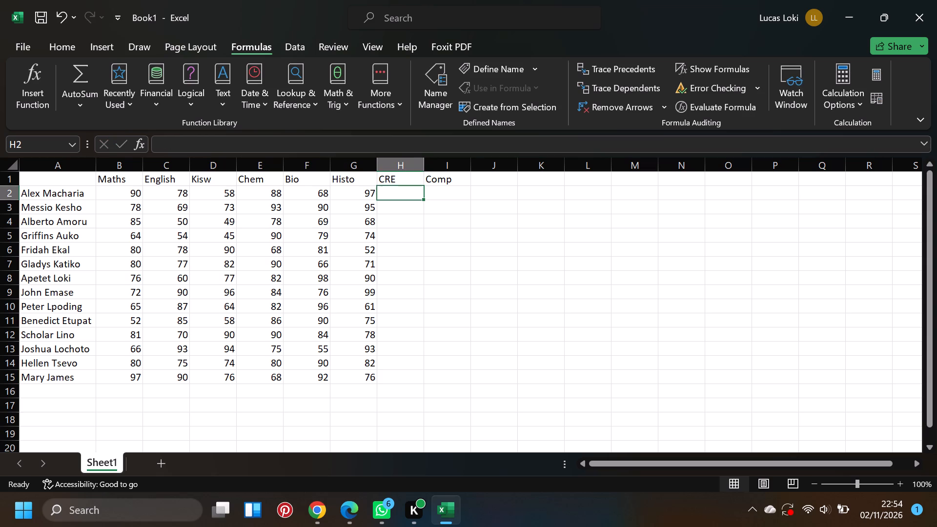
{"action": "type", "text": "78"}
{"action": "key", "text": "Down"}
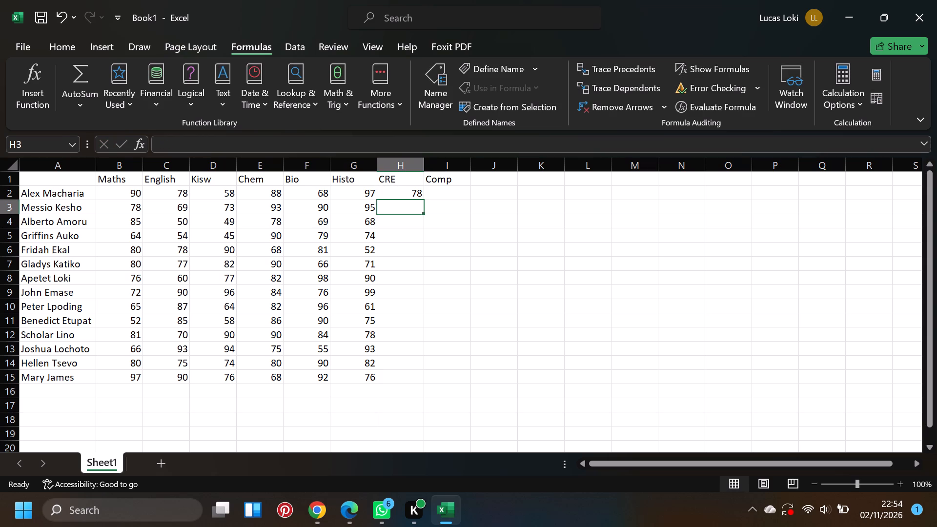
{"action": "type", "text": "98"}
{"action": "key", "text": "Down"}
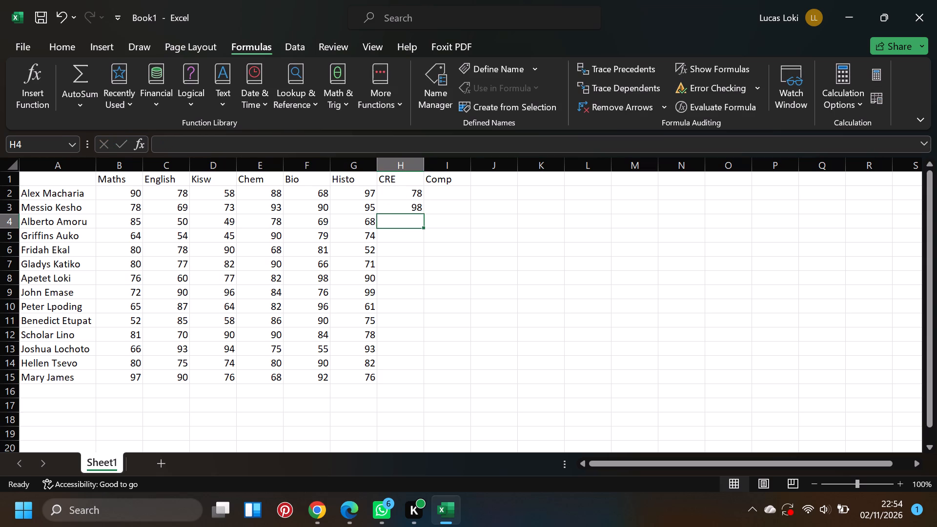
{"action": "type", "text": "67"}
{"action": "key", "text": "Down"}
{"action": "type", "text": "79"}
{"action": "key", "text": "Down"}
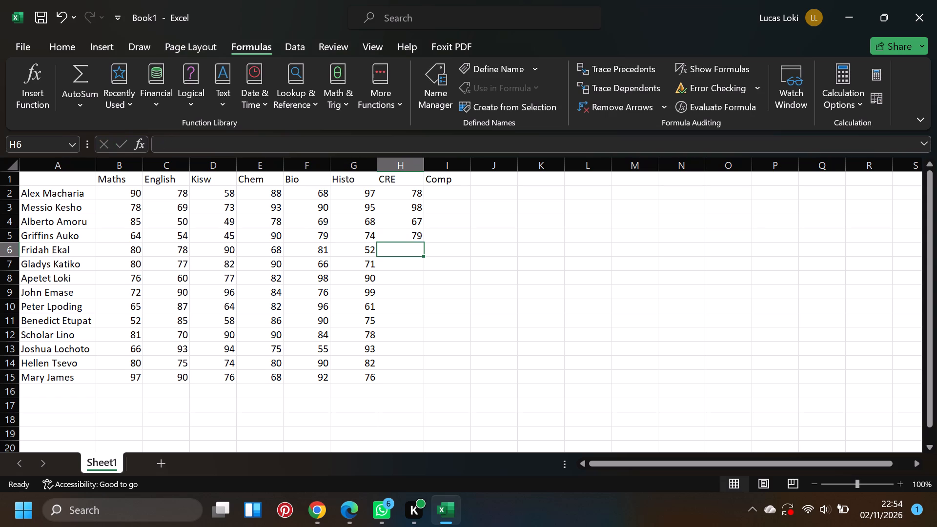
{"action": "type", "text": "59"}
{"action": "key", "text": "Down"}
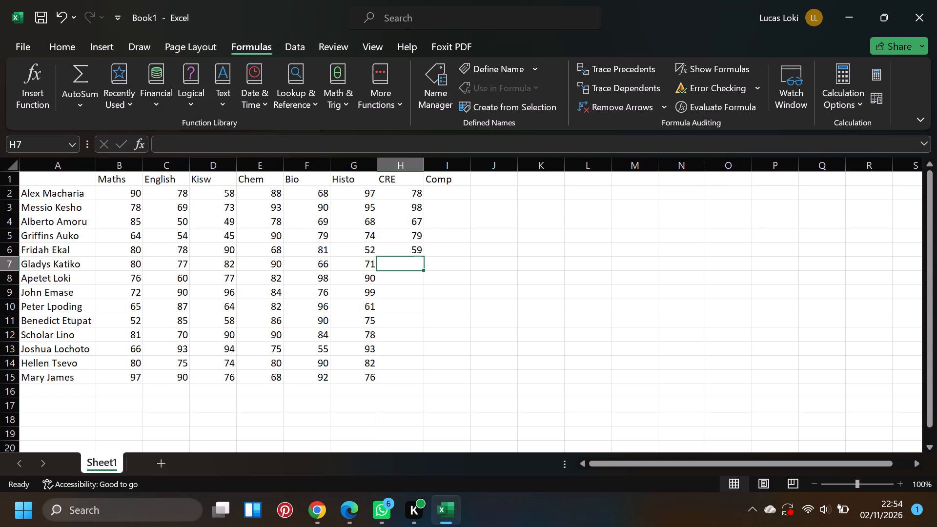
Enter the CRE marks 71, 53 and 89 for the next three students in cells H7 to H9.
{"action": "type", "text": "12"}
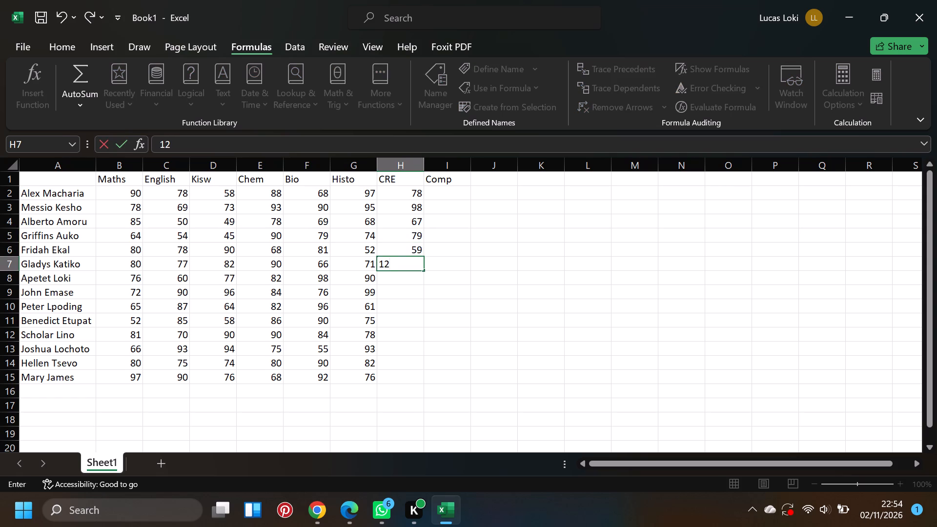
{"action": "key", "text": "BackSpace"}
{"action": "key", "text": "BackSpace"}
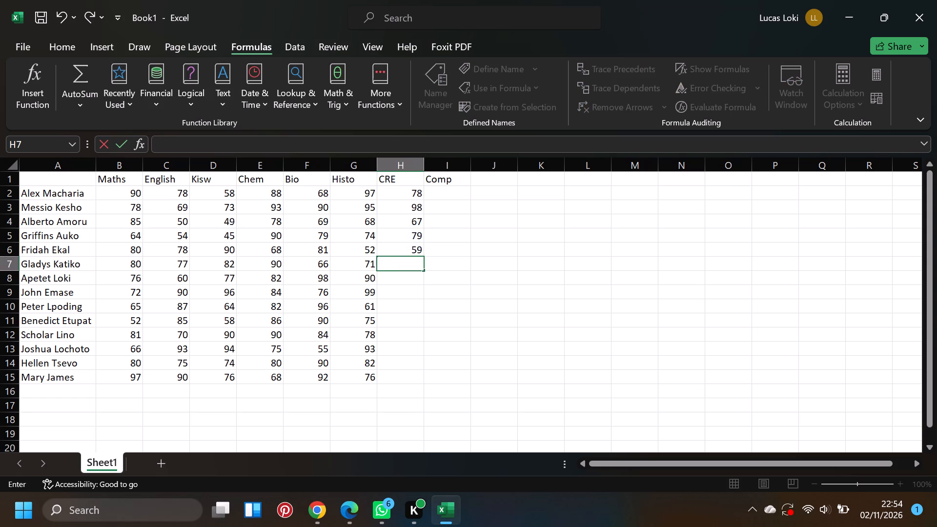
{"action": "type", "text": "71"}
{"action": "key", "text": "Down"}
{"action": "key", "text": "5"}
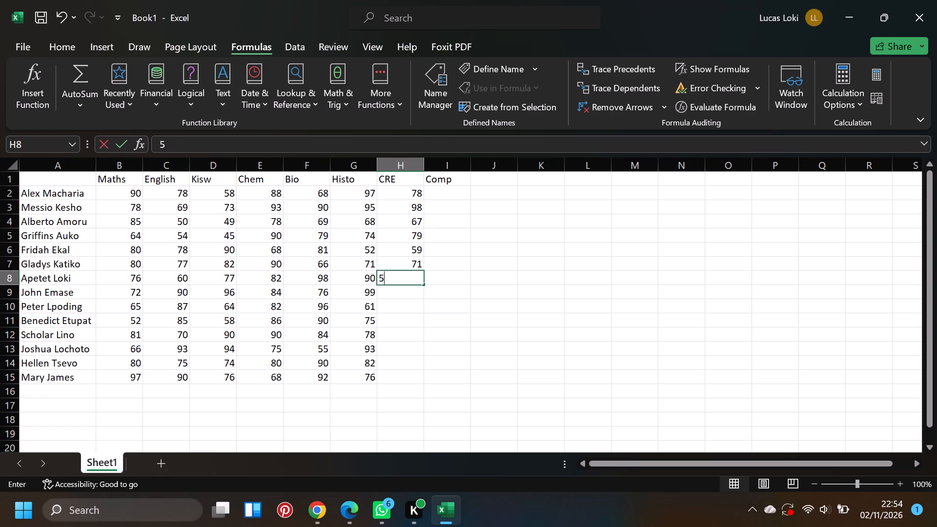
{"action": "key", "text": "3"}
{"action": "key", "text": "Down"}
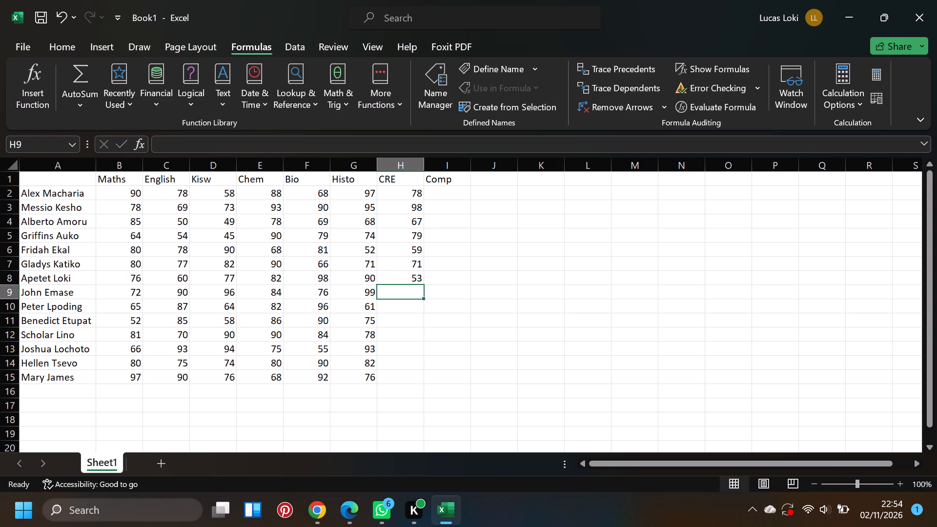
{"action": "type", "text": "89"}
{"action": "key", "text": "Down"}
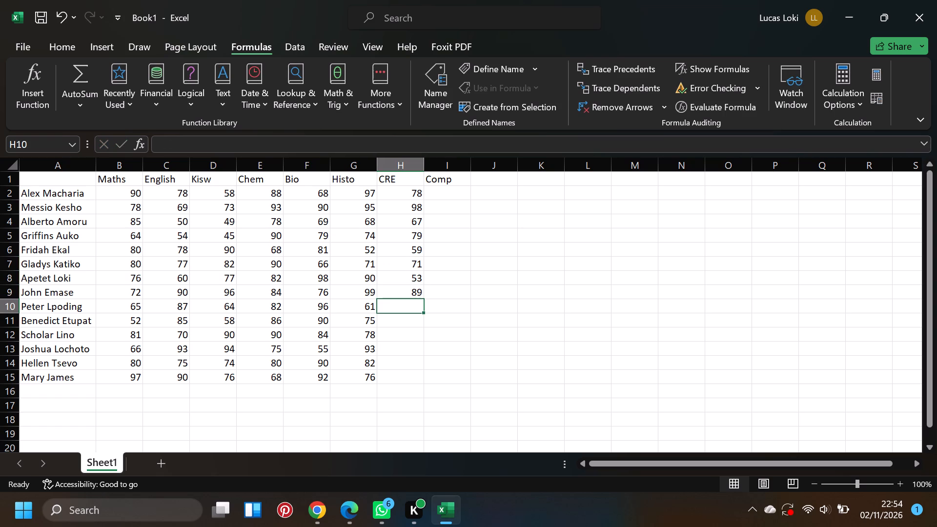
Enter the CRE marks 56, 66, 68, 66, 90 and 78 for the last six students in cells H10 to H15.
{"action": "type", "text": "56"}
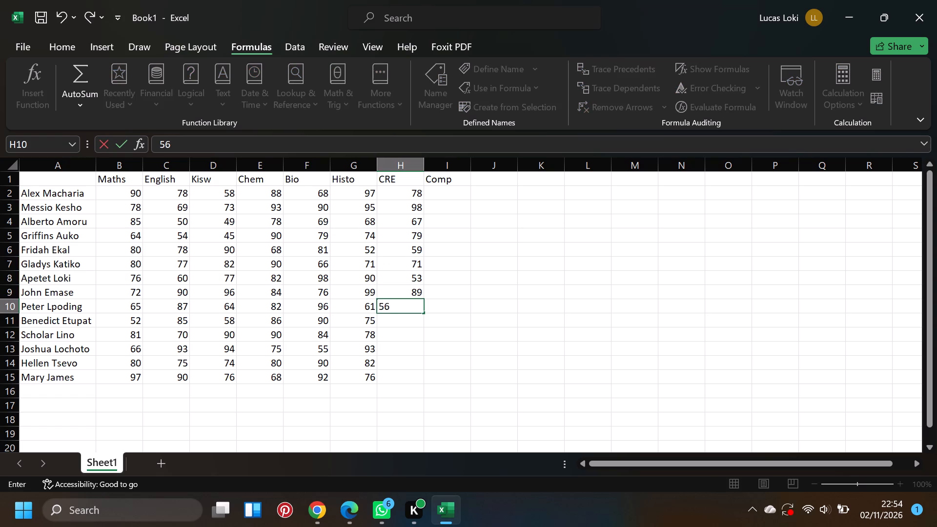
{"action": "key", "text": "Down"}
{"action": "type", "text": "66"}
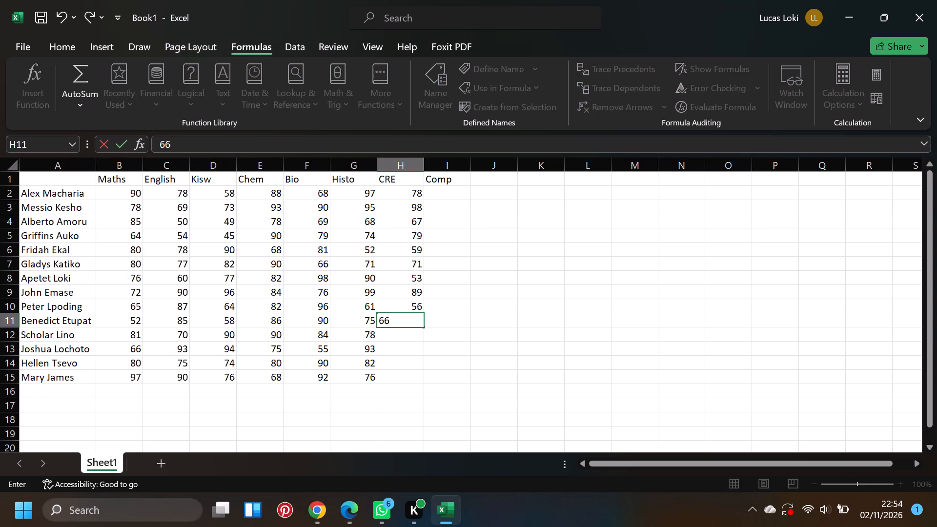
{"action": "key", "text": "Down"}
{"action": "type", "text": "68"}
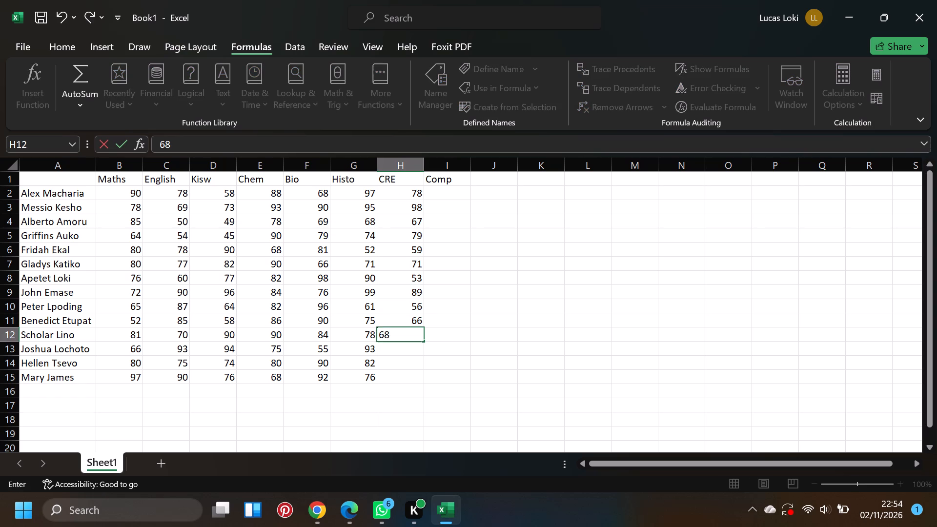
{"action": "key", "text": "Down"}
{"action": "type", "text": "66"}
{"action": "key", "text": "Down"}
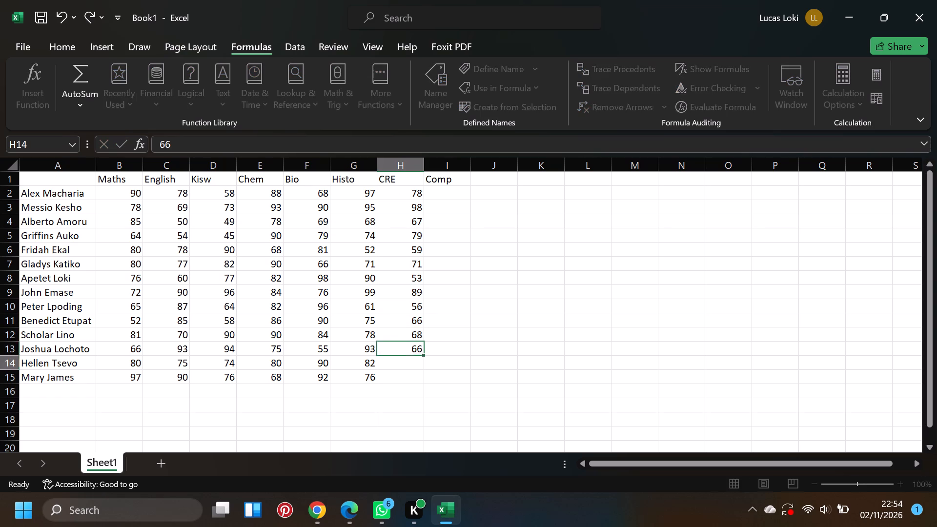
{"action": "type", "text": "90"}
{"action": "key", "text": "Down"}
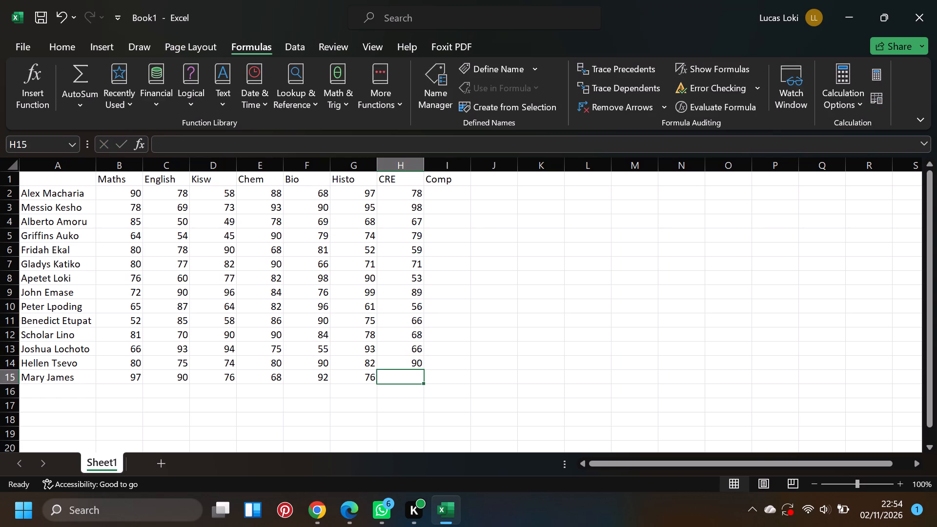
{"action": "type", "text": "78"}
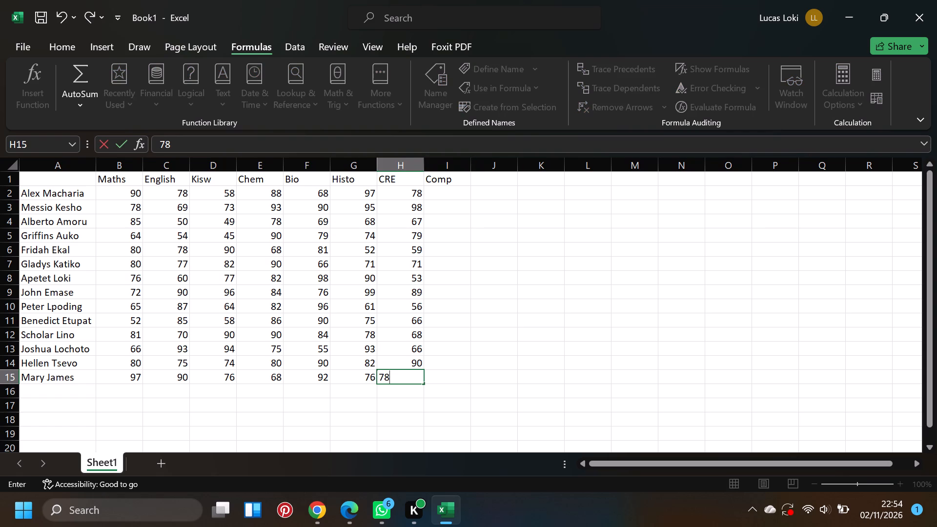
Enter the Comp marks 87, 83, 86, 90 and 75 for the first five students in cells I2 to I6.
{"action": "left_click", "coordinate": [454, 197]}
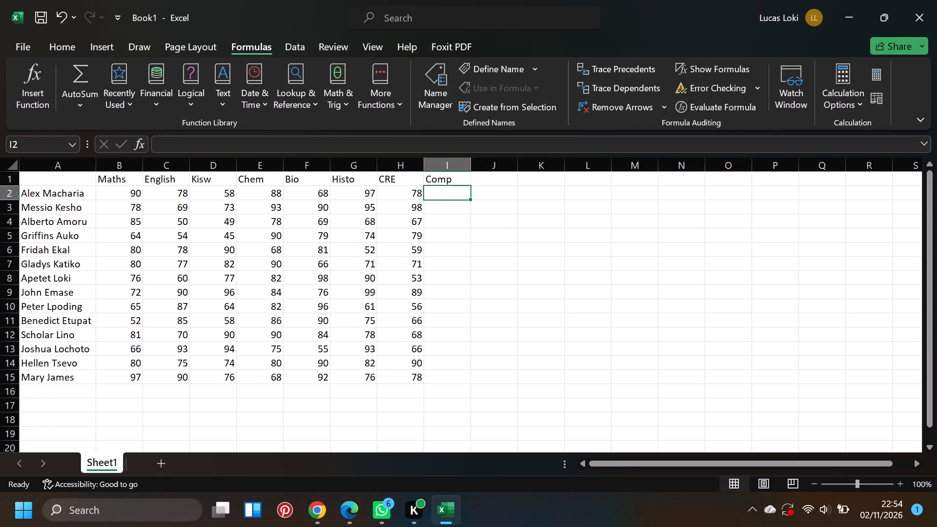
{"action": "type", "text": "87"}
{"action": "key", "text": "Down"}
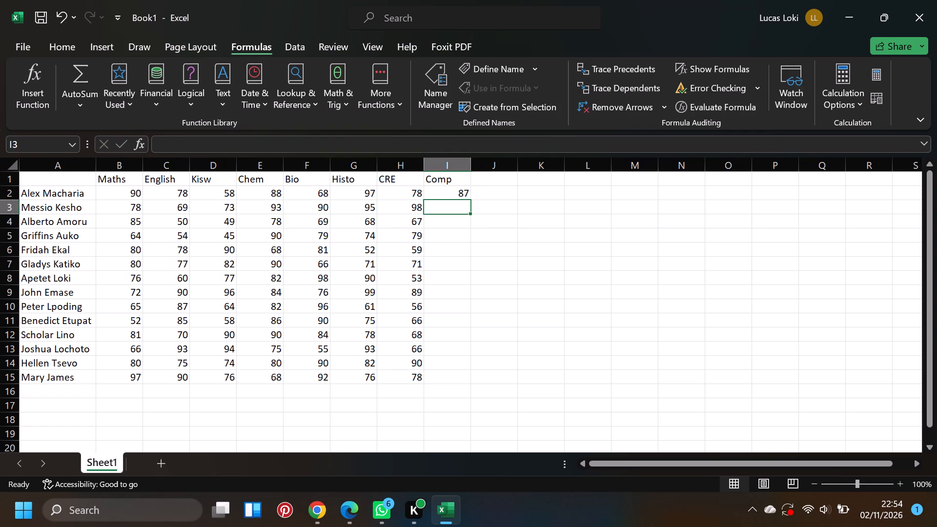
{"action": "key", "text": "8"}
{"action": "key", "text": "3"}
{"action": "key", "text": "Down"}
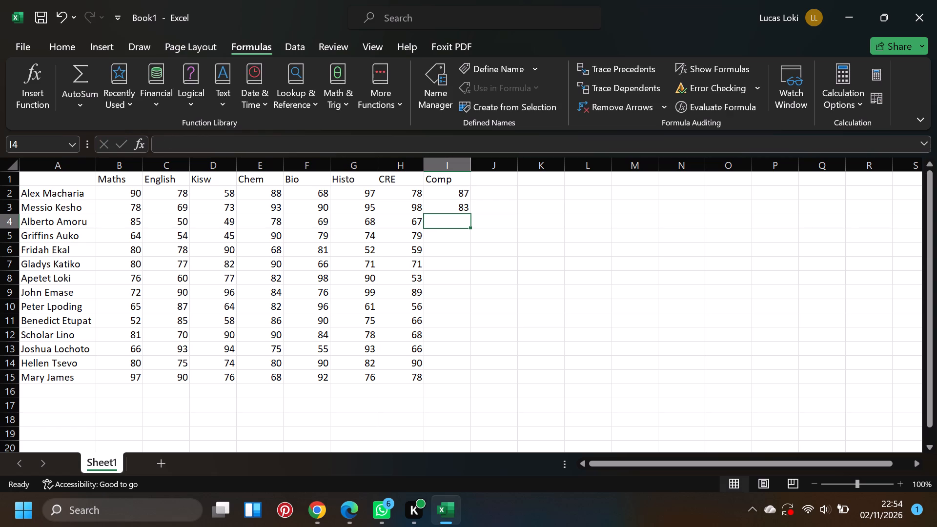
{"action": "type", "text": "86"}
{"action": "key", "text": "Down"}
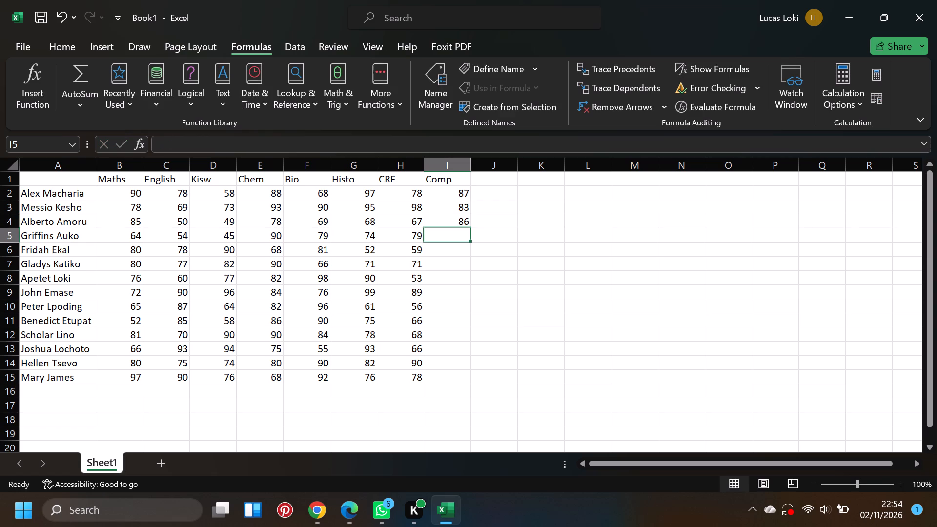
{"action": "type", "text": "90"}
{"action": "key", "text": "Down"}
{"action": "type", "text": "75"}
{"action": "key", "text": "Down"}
Enter the Comp marks 68, 90, 95 and 97 for the next four students in cells I7 to I10.
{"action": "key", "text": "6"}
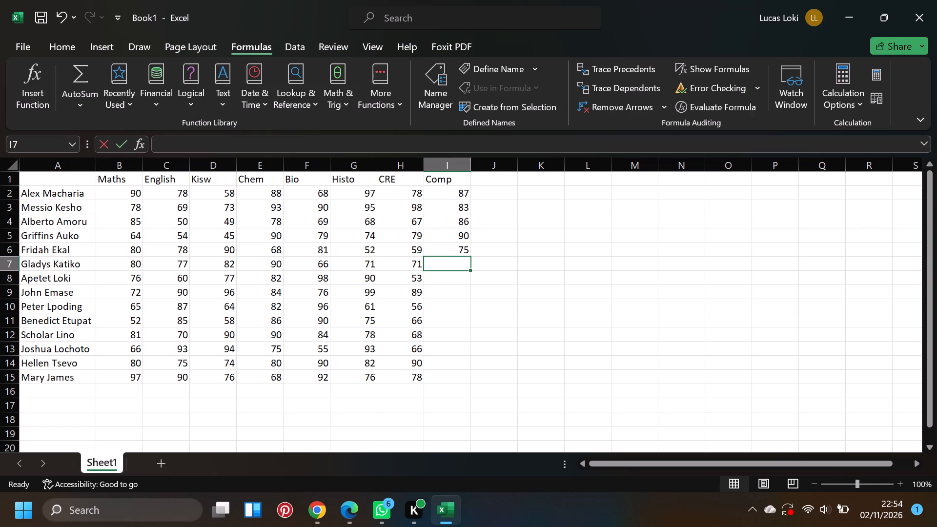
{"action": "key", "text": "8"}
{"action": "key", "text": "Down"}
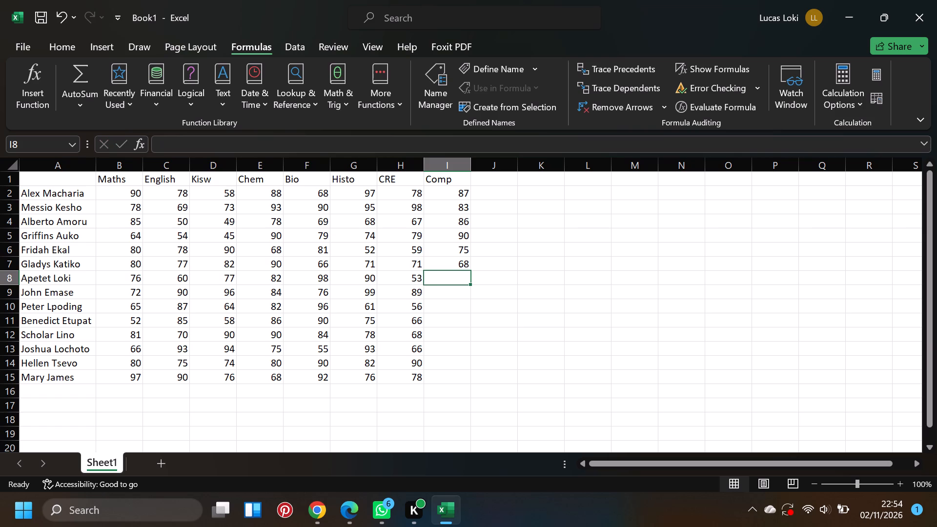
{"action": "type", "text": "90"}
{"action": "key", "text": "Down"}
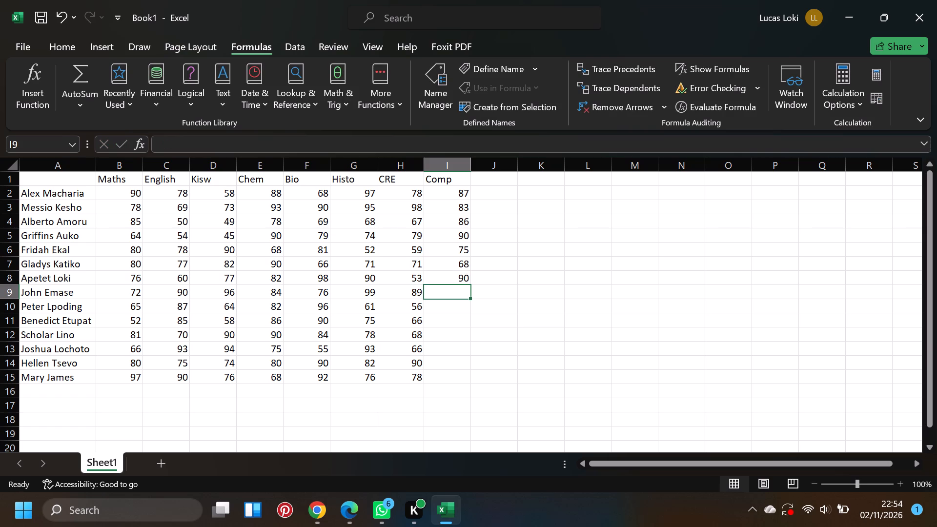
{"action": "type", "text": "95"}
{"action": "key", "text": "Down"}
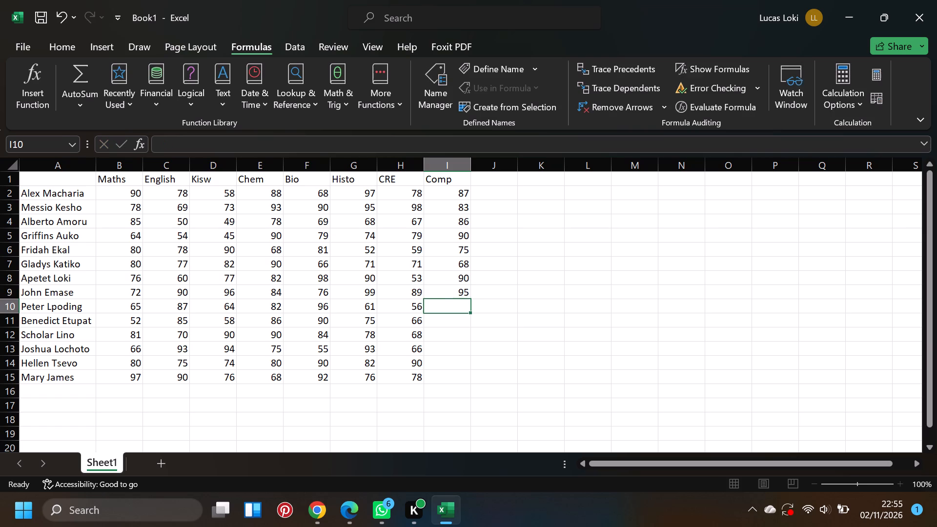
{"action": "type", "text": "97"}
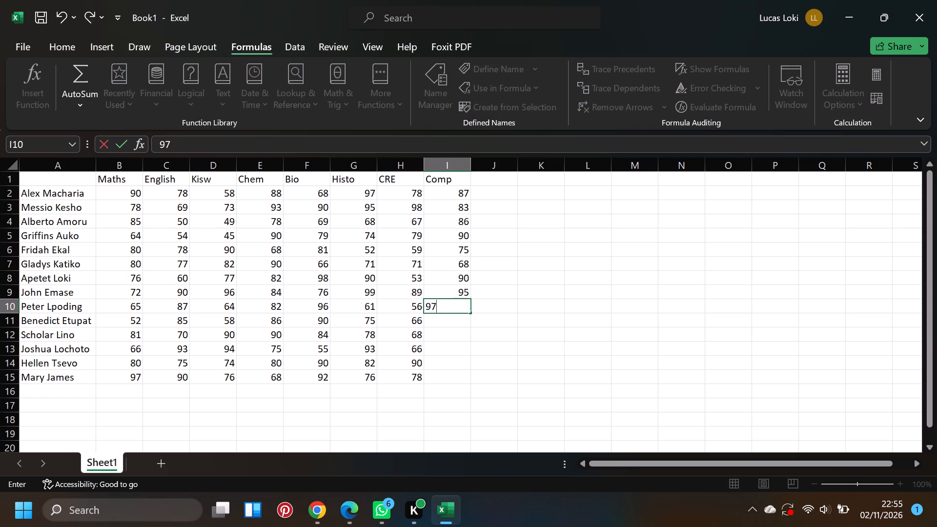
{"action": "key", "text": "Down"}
Enter the Comp marks 70, 74, 85, 78 and 90 for the last five students in cells I11 to I15.
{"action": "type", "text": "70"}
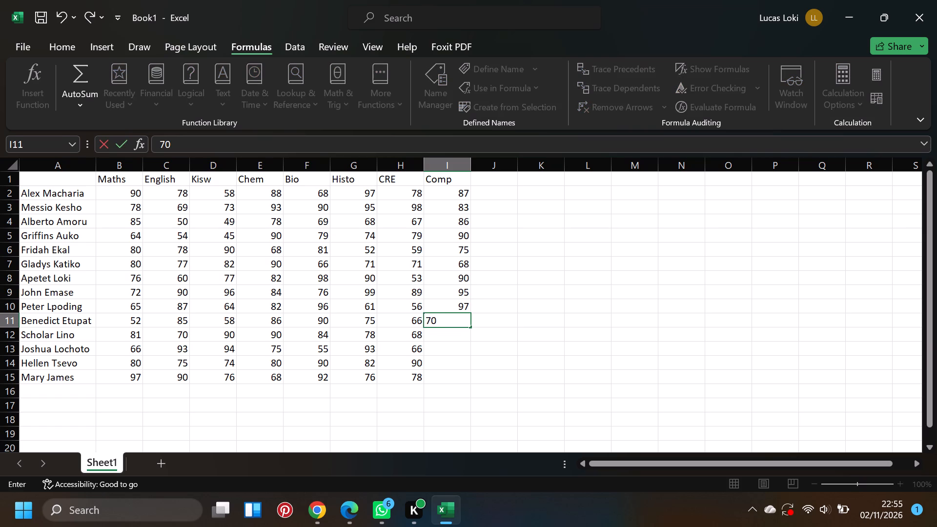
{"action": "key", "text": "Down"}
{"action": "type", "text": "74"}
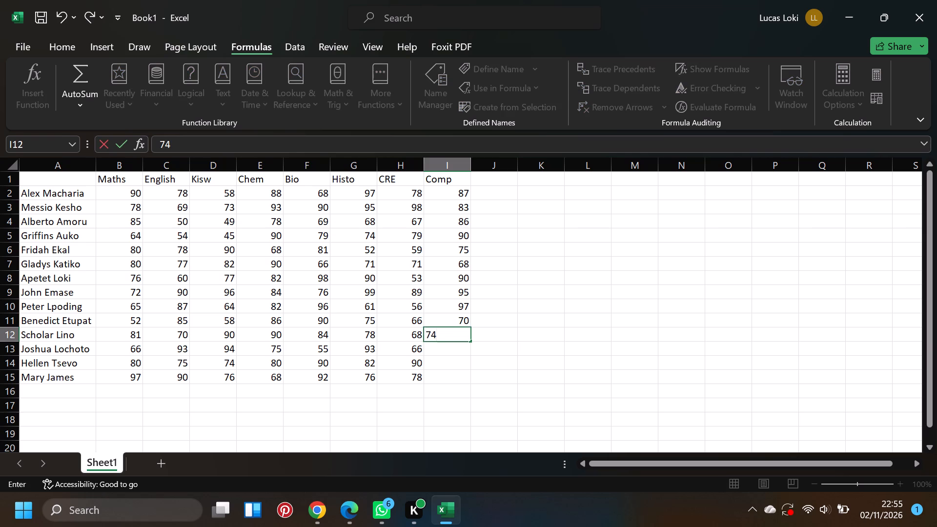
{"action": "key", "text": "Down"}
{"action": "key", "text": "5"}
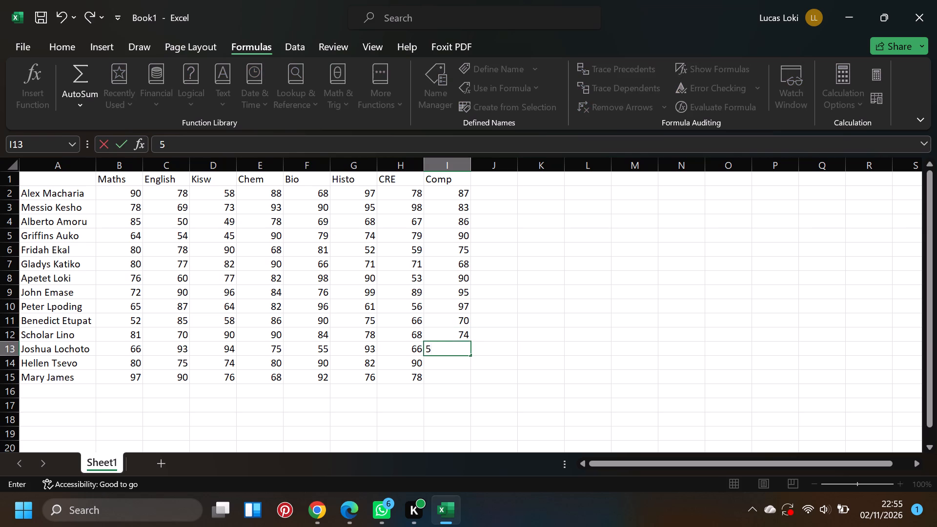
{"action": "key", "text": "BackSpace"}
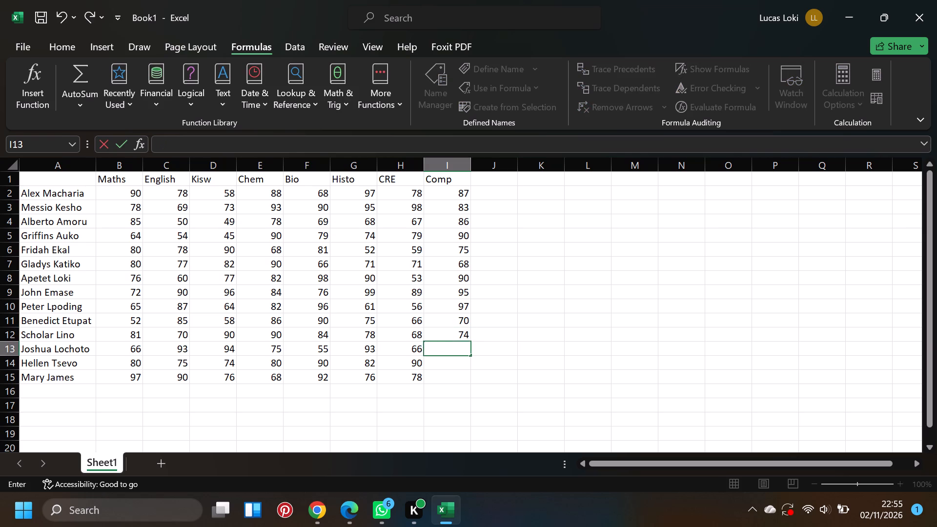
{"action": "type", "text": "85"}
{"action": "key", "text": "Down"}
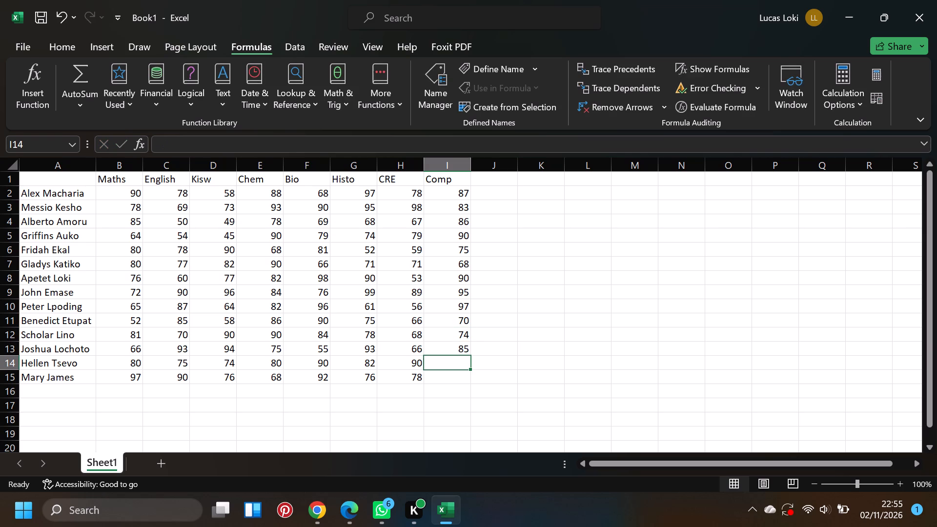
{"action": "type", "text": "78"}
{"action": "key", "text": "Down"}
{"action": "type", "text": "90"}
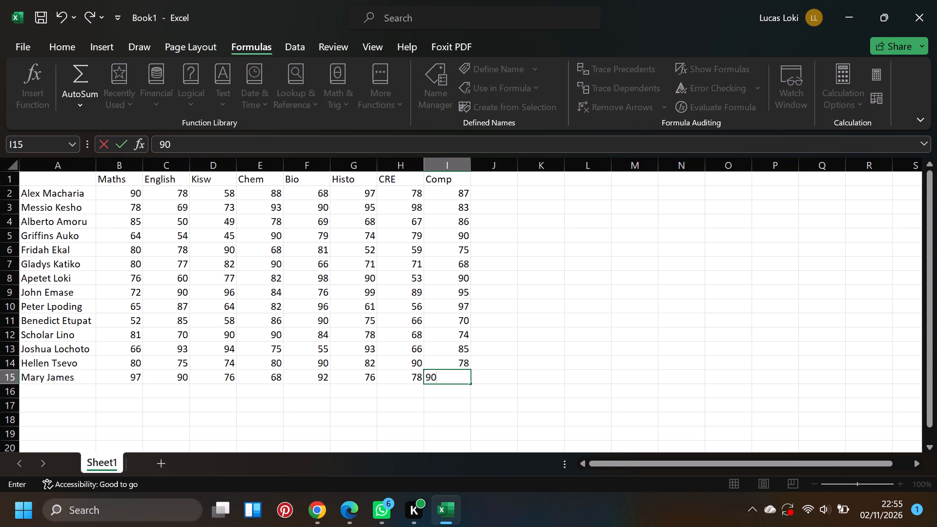
Add the label Total as a column heading in J1 and as a row label in A16 below the students.
{"action": "left_click", "coordinate": [489, 176]}
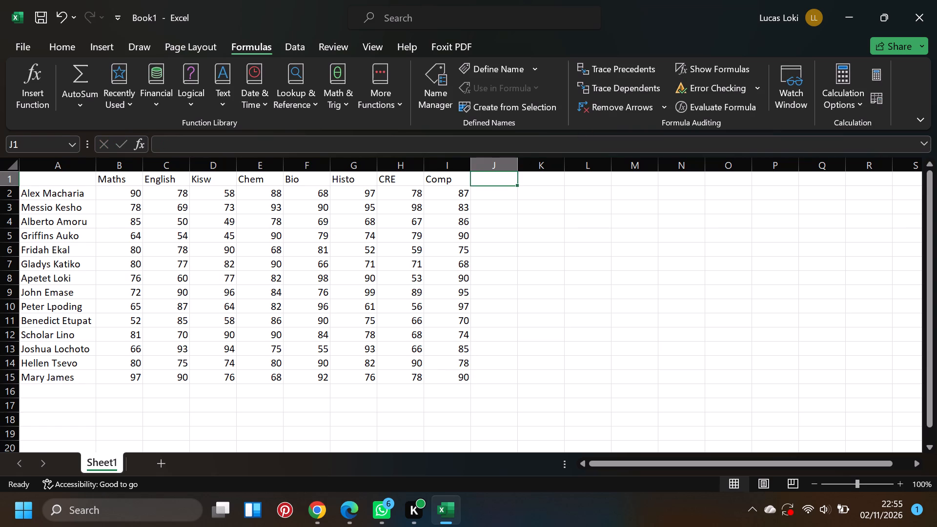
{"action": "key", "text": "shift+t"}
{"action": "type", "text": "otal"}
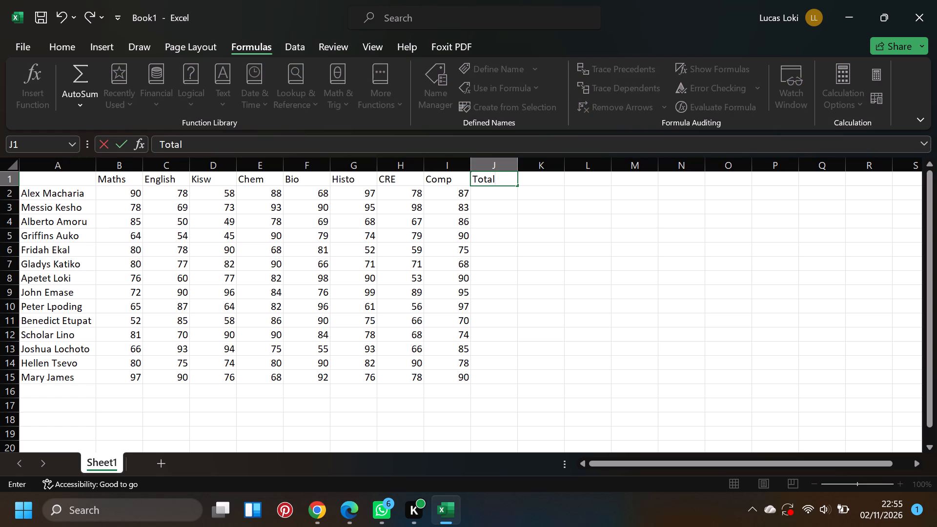
{"action": "left_click", "coordinate": [60, 394]}
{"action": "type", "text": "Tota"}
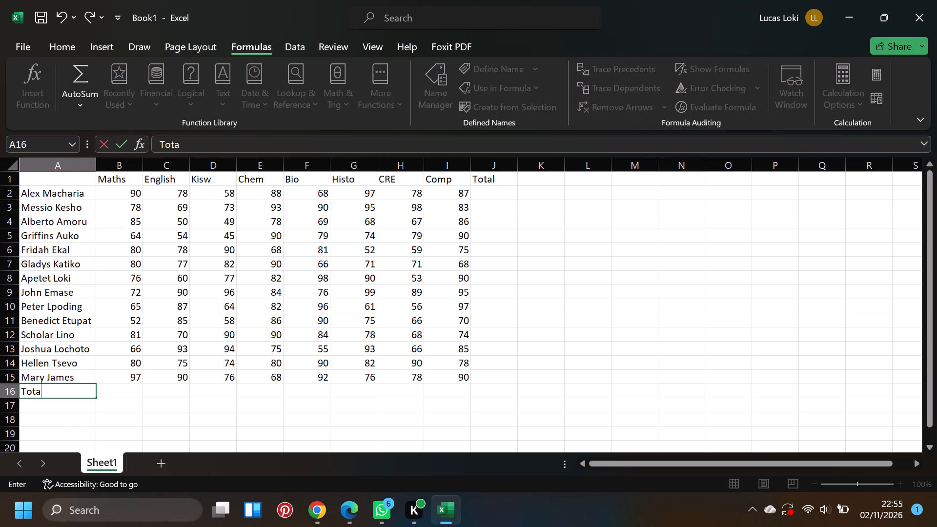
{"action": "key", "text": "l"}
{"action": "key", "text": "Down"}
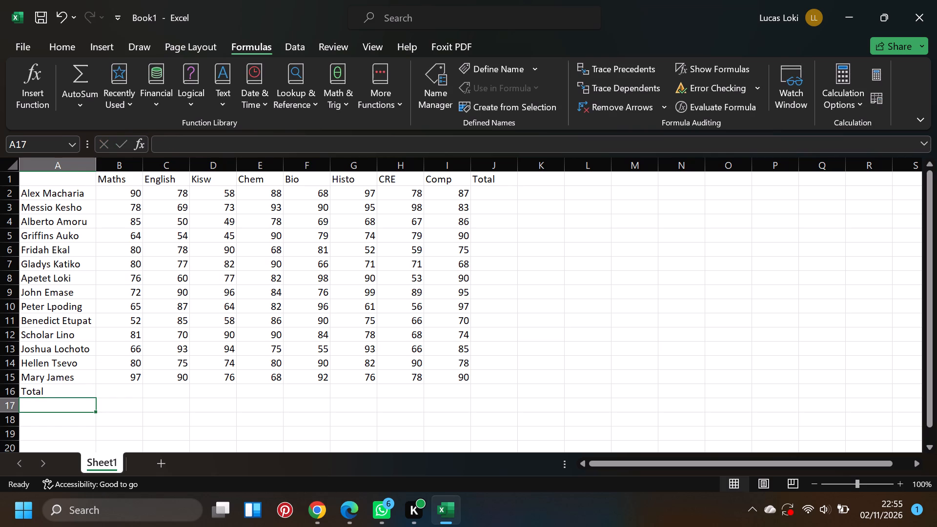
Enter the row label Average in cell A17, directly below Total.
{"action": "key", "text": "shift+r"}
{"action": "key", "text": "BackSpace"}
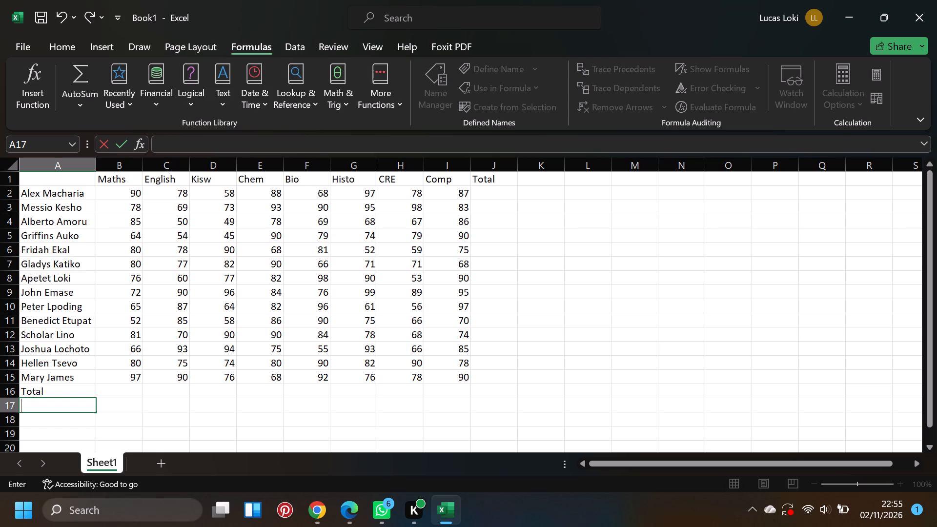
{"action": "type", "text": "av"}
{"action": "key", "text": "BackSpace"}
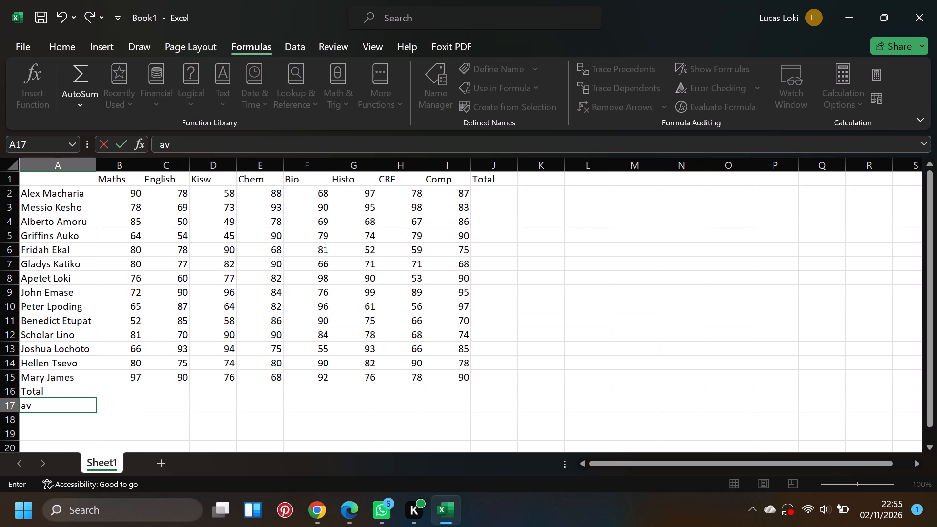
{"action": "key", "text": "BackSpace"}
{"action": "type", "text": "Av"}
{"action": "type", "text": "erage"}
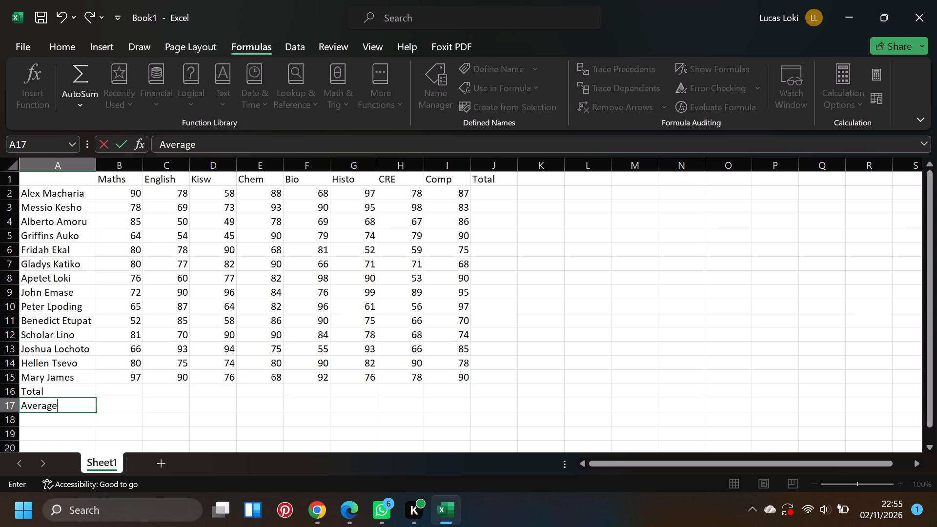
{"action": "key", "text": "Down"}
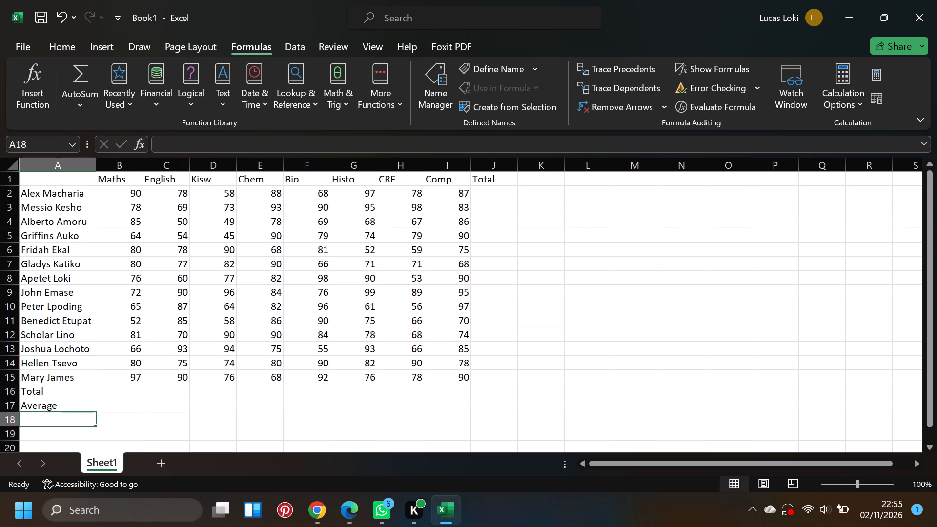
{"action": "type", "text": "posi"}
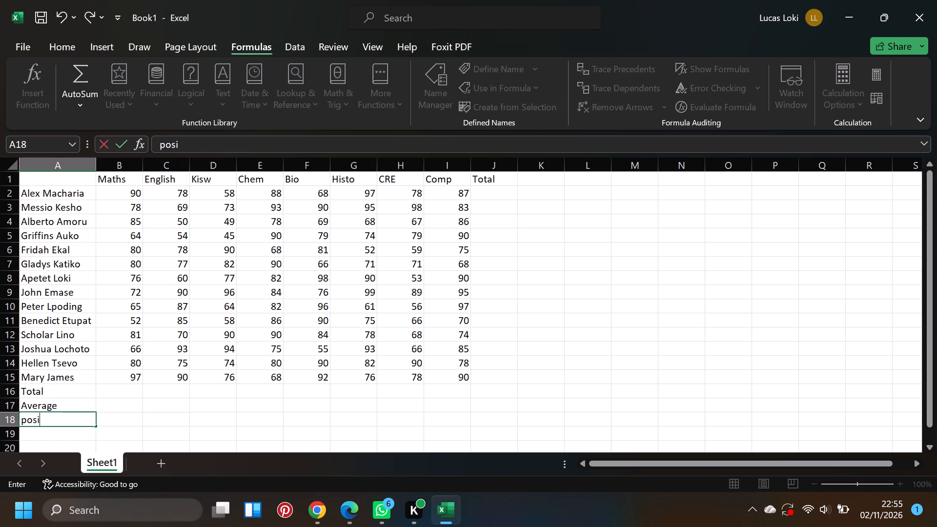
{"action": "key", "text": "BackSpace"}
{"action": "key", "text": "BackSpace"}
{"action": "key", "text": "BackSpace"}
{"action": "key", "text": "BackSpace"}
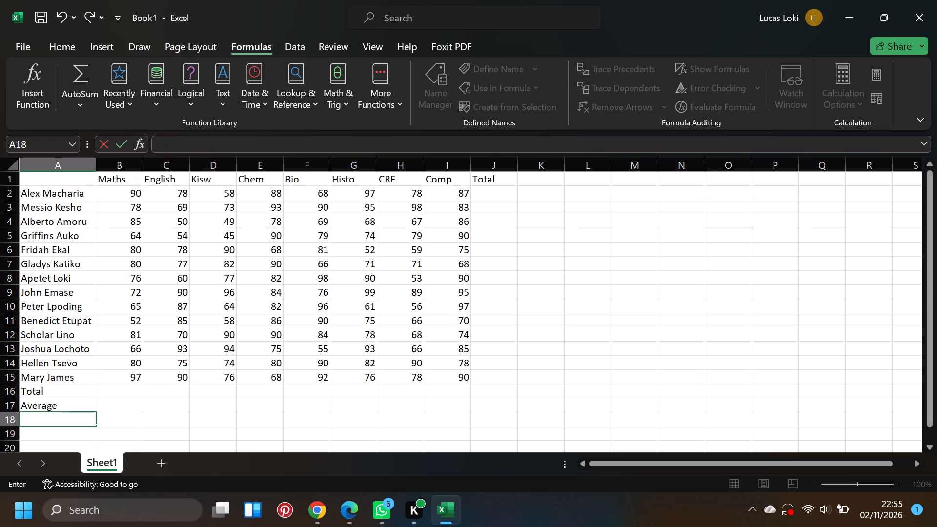
Replace the row label in A17 with Position and enter the row label Average in A18 below it.
{"action": "left_click", "coordinate": [62, 406]}
{"action": "key", "text": "BackSpace"}
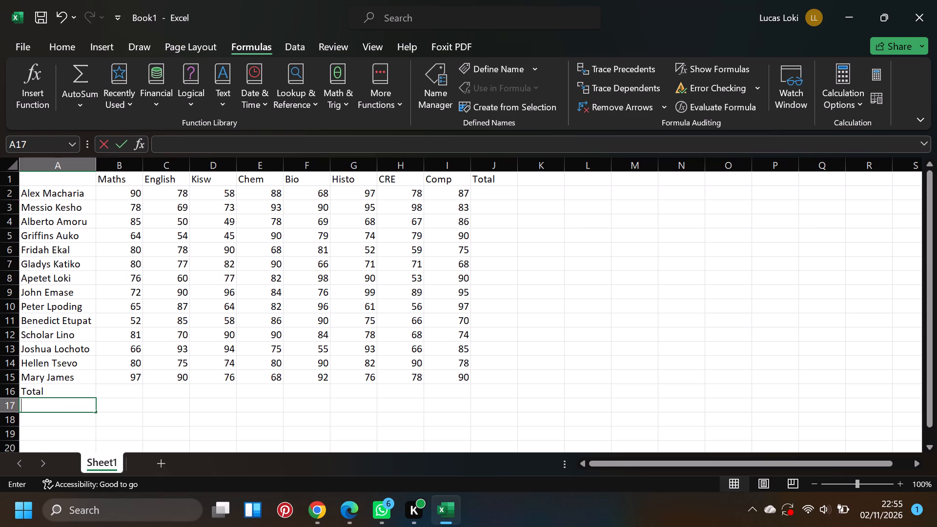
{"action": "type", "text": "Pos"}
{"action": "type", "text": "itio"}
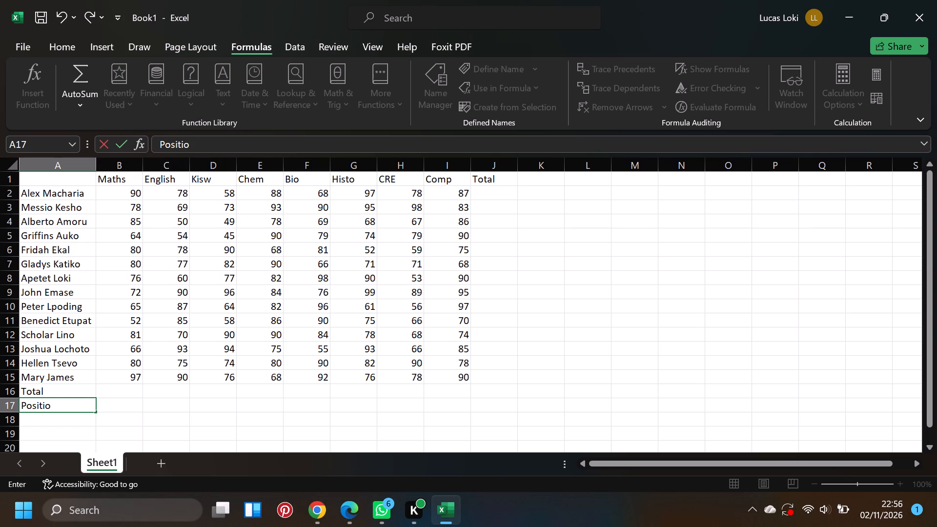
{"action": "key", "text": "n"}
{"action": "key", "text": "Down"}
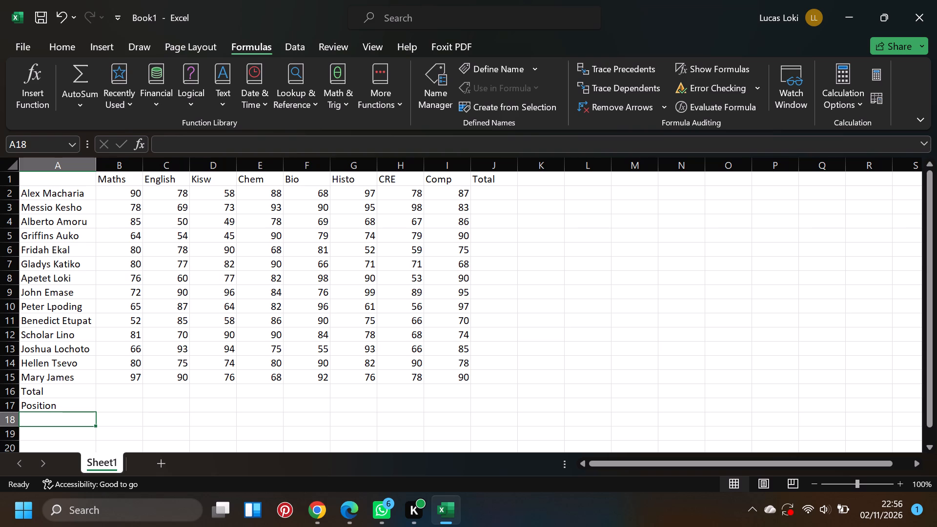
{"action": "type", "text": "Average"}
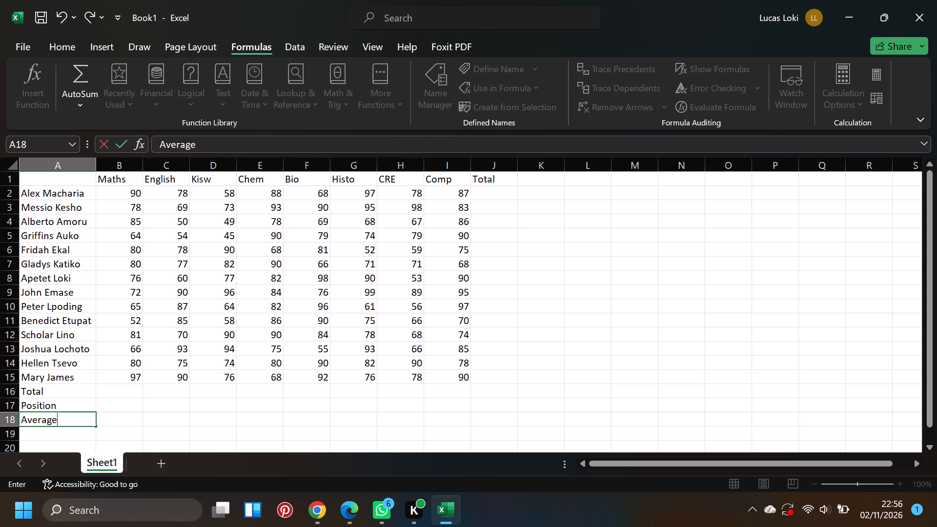
{"action": "left_click", "coordinate": [496, 194]}
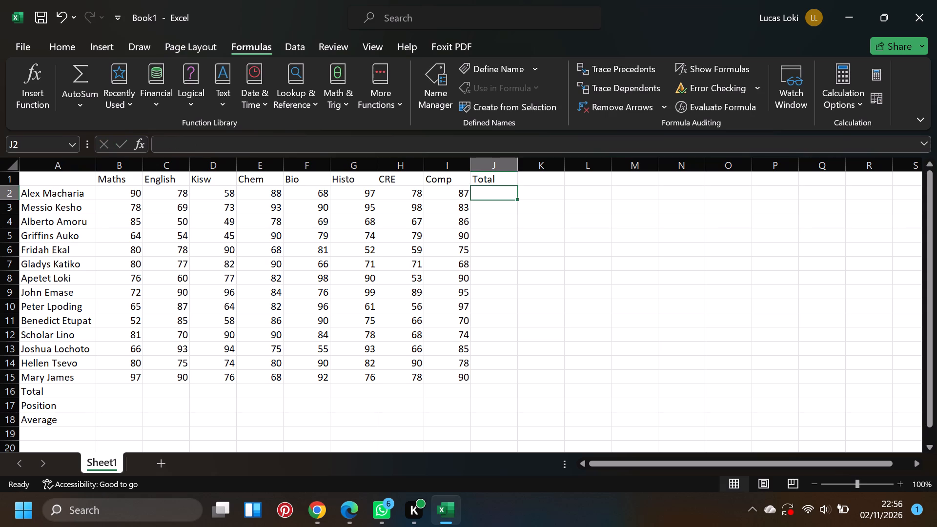
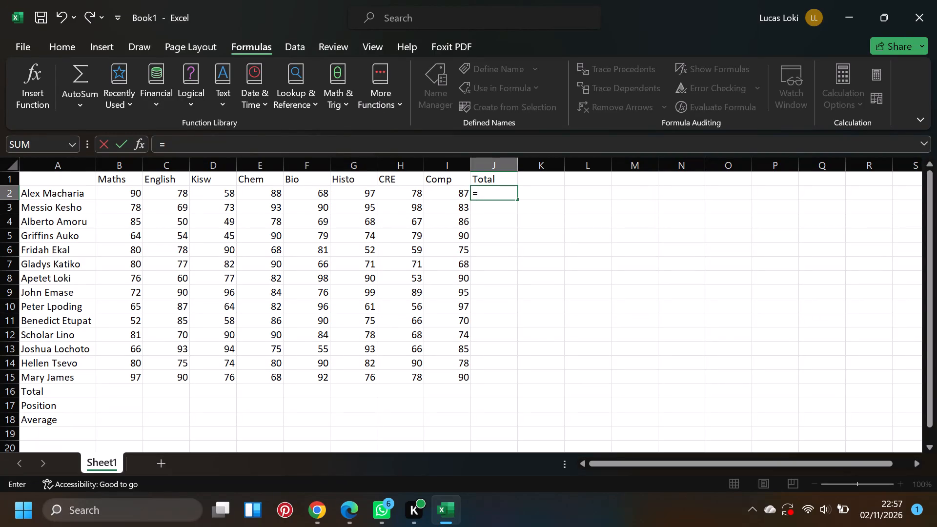
Enter the formula =SUM(B2:I2) in cell J2 to total the first student's marks.
{"action": "type", "text": "SA"}
{"action": "key", "text": "BackSpace"}
{"action": "type", "text": "UN"}
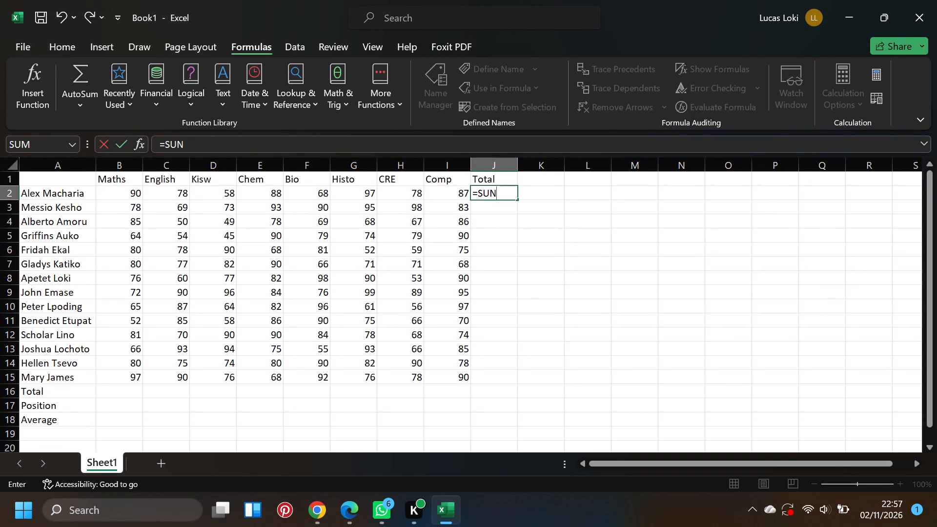
{"action": "key", "text": "BackSpace"}
{"action": "key", "text": "m"}
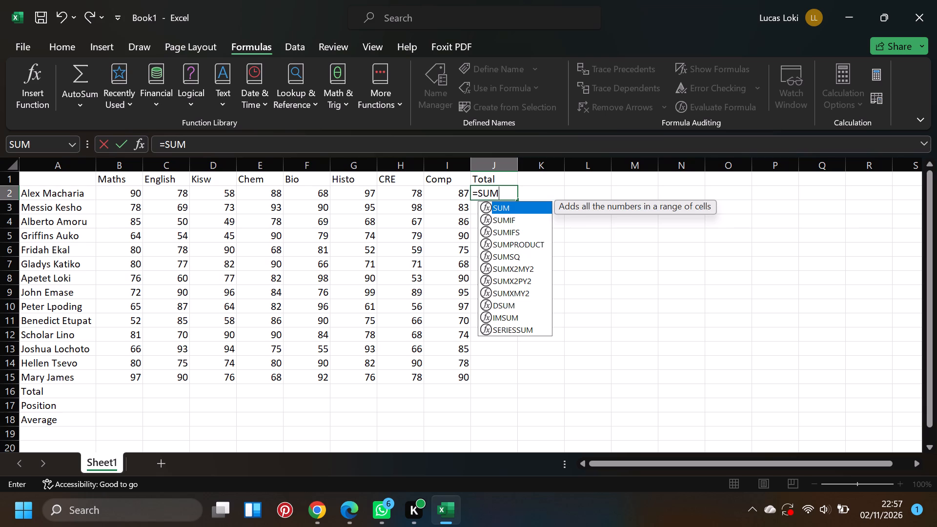
{"action": "key", "text": "shift+parenleft"}
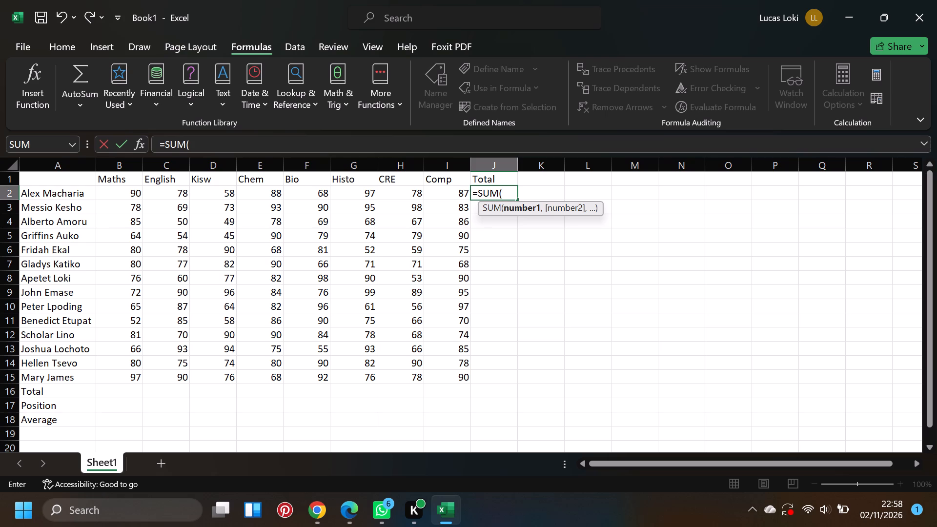
{"action": "key", "text": "b"}
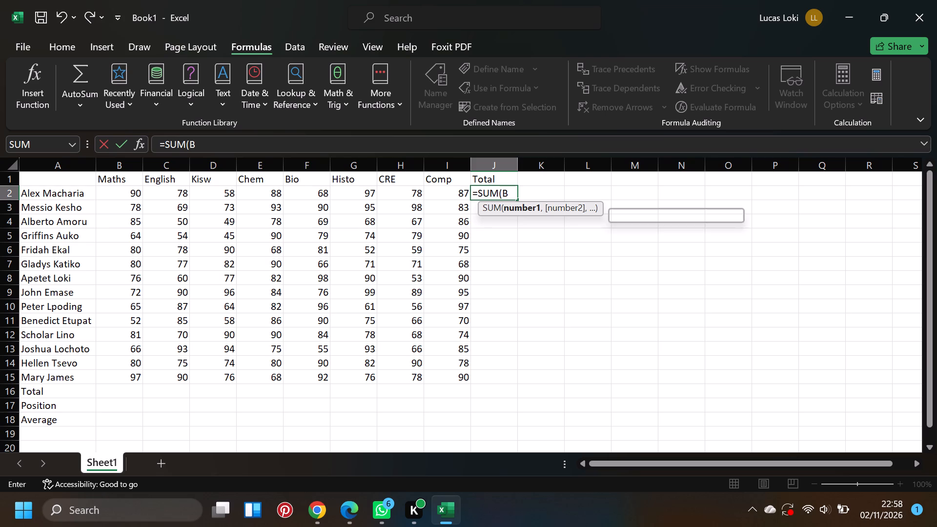
{"action": "key", "text": "2"}
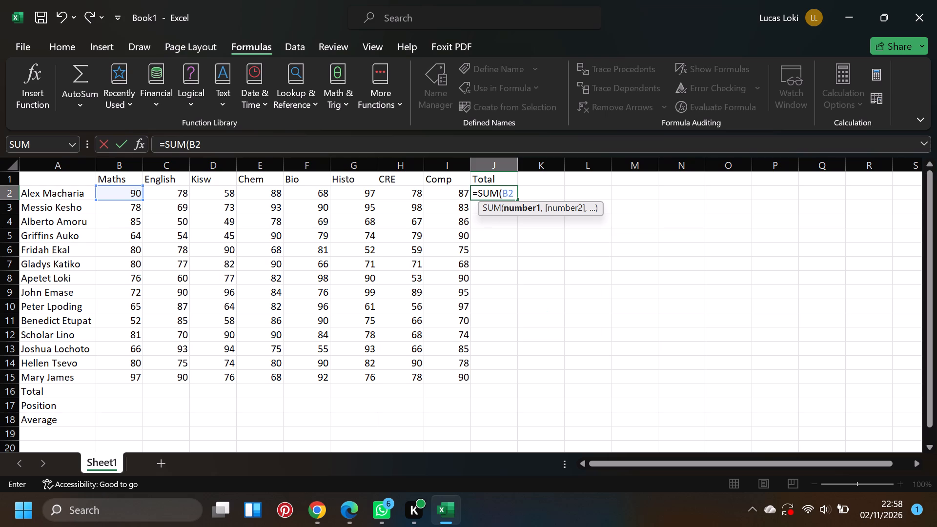
{"action": "key", "text": "shift+colon"}
{"action": "key", "text": "i"}
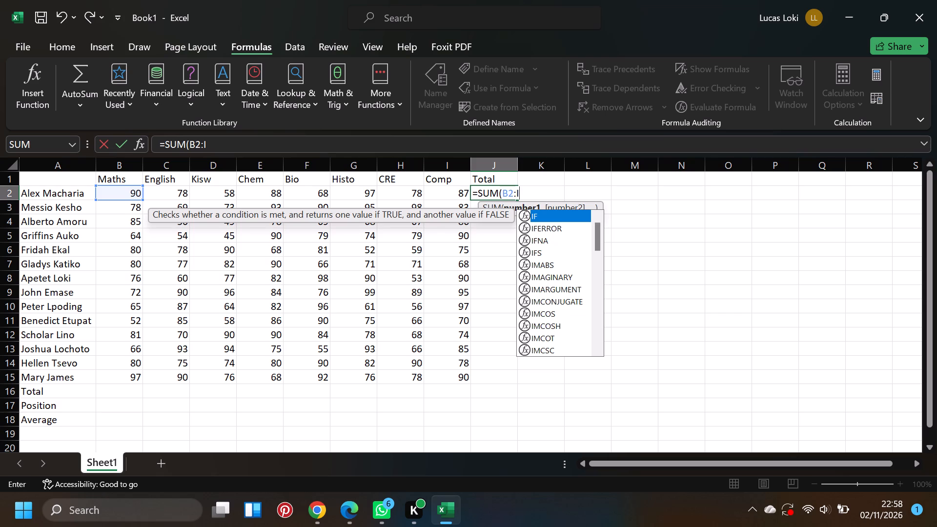
{"action": "key", "text": "2"}
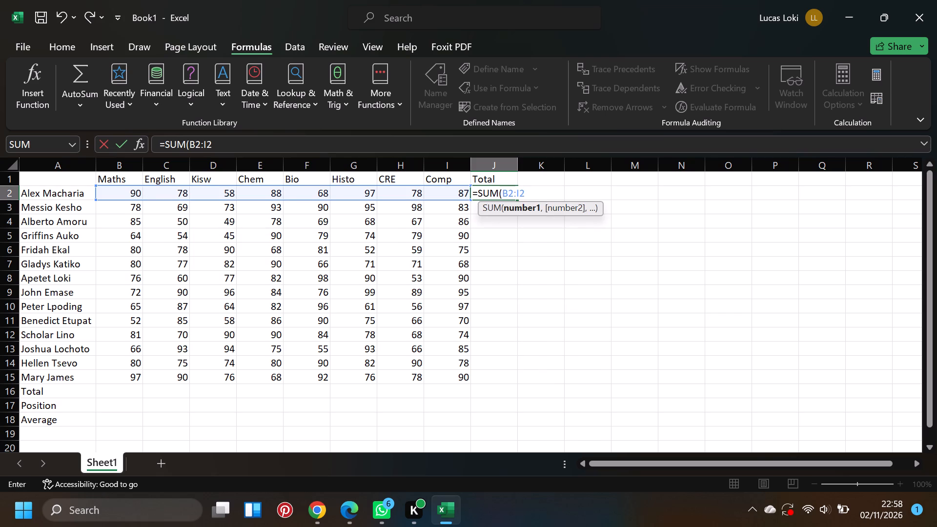
{"action": "key", "text": "shift+parenright"}
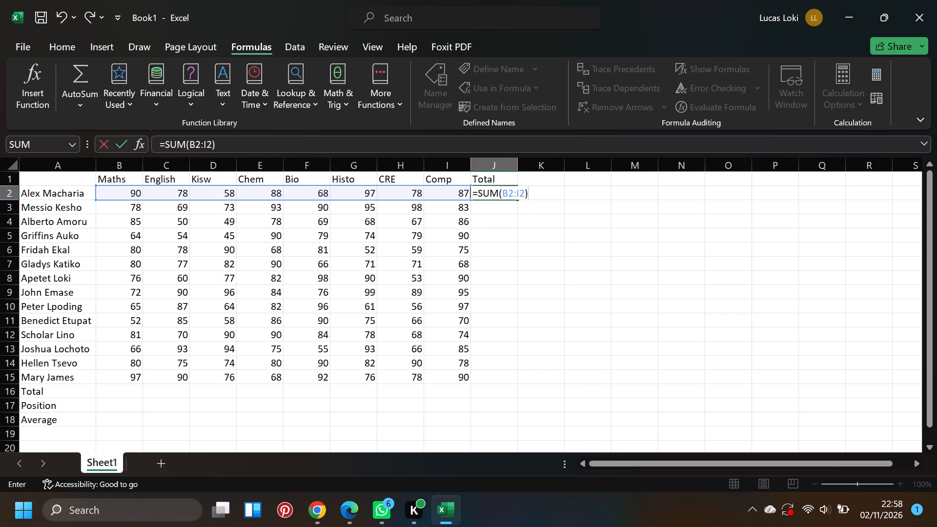
{"action": "key", "text": "Return"}
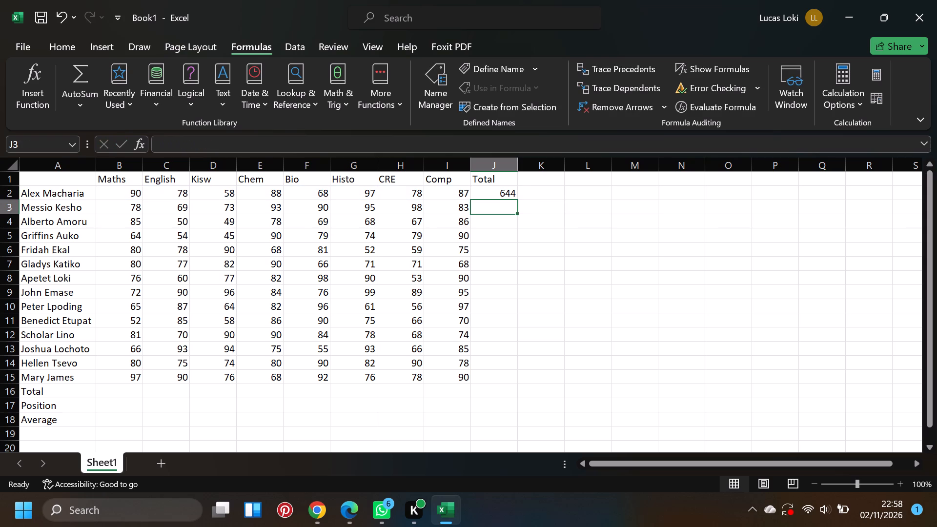
Fill the total formula from J2 down through J15 for the remaining students.
{"action": "left_click", "coordinate": [495, 194]}
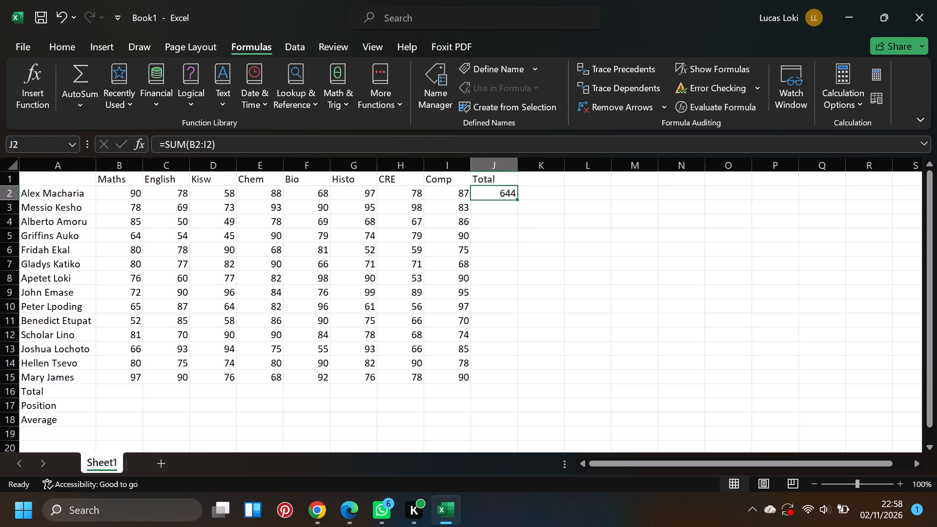
{"action": "left_click_drag", "start_coordinate": [516, 198], "coordinate": [510, 236]}
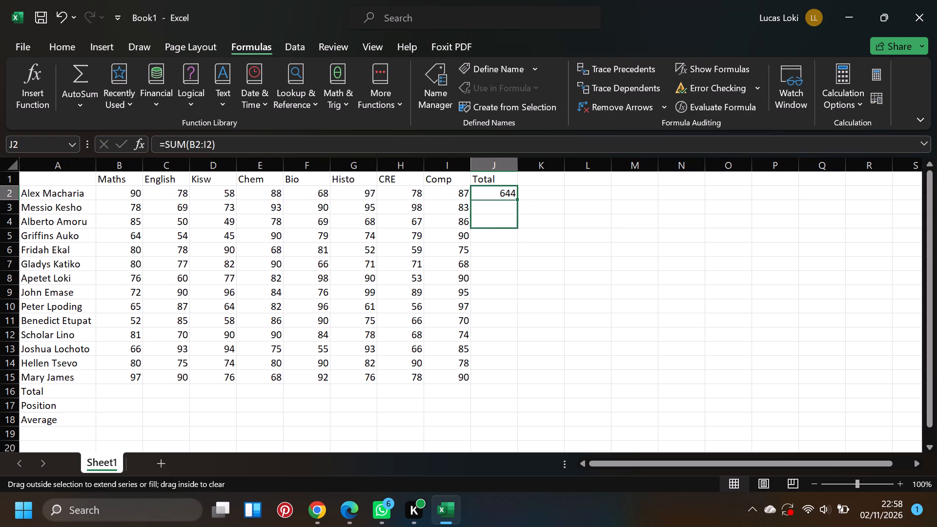
{"action": "left_click_drag", "start_coordinate": [510, 236], "coordinate": [528, 378]}
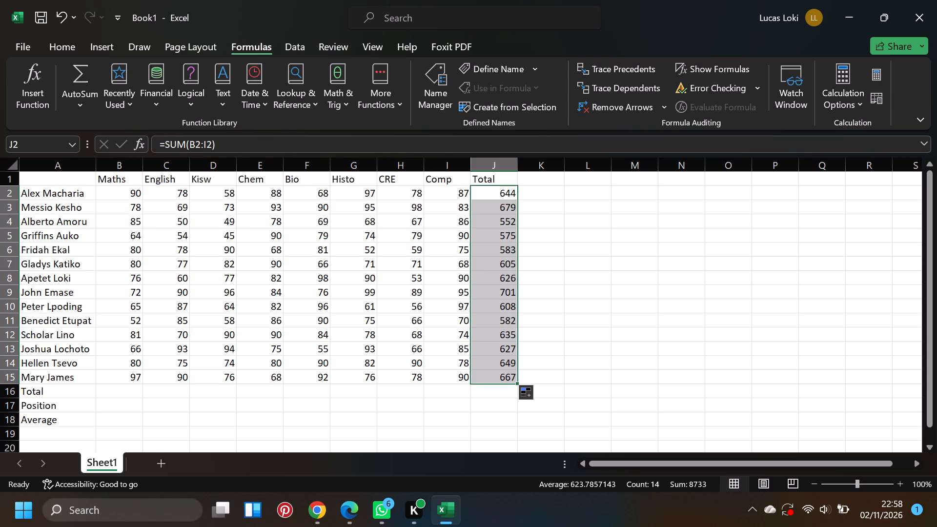
Add the column heading Position in cell K1, beside the Total heading.
{"action": "left_click", "coordinate": [111, 395]}
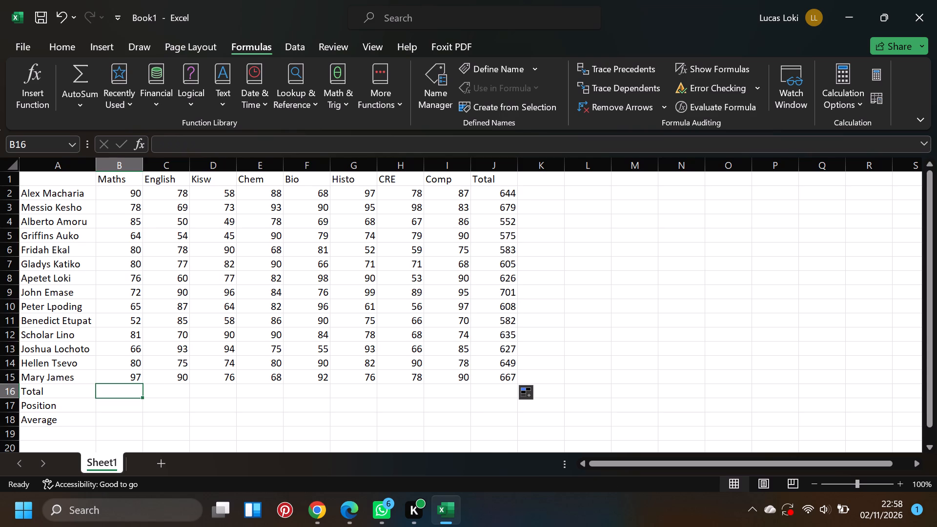
{"action": "left_click", "coordinate": [526, 181]}
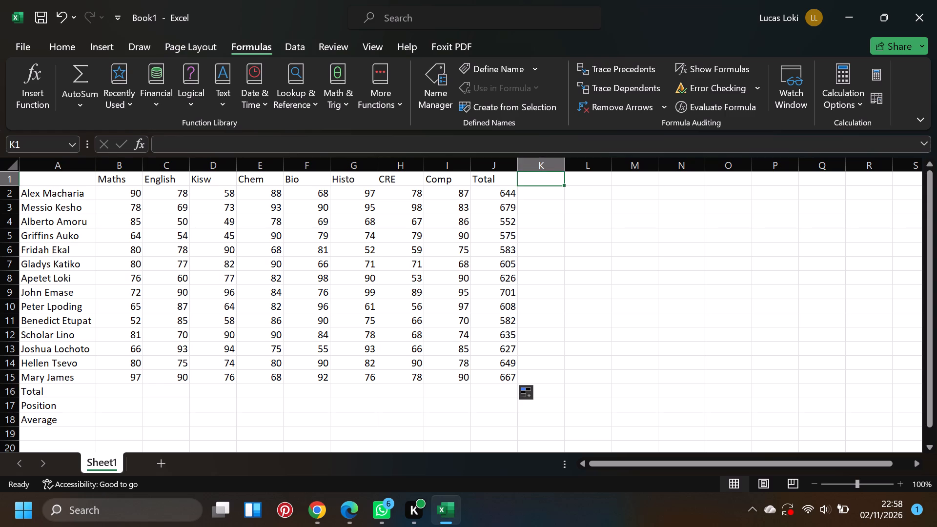
{"action": "key", "text": "p"}
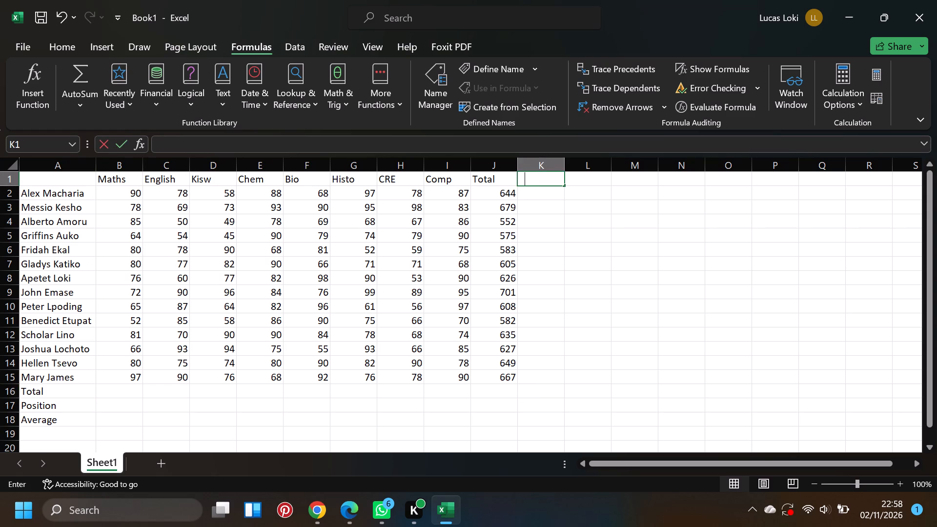
{"action": "type", "text": "osit"}
{"action": "type", "text": "iop"}
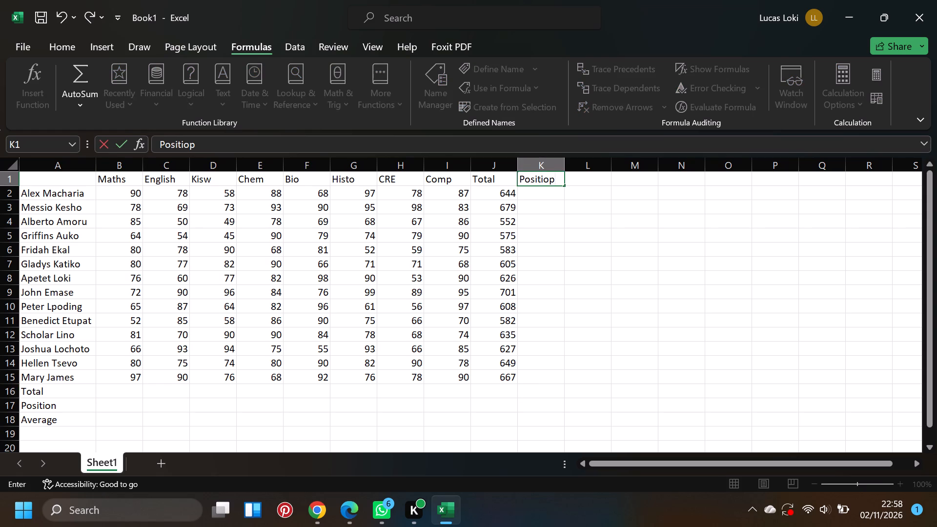
{"action": "key", "text": "BackSpace"}
{"action": "key", "text": "n"}
Enter SUM(B2:B15) without an equals sign in cell B16, in the Total row under Maths.
{"action": "left_click", "coordinate": [117, 395]}
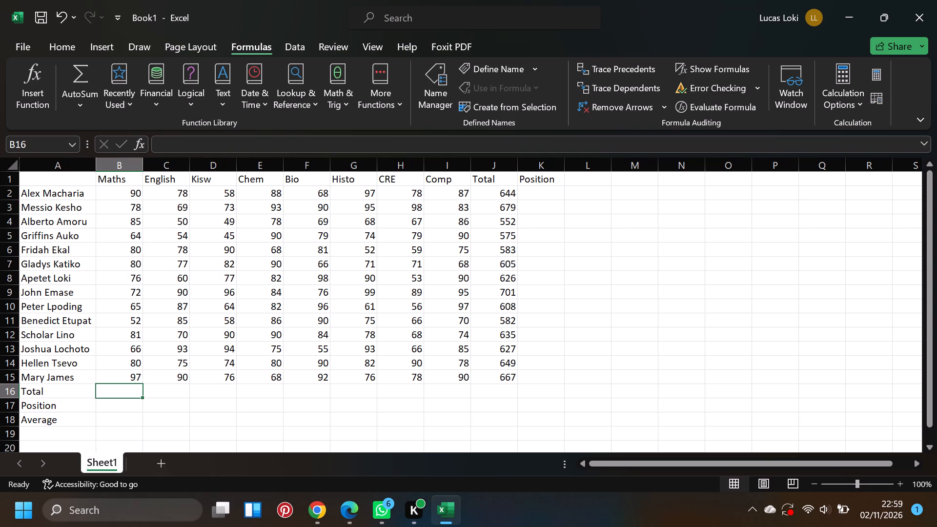
{"action": "key", "text": "s"}
{"action": "key", "text": "BackSpace"}
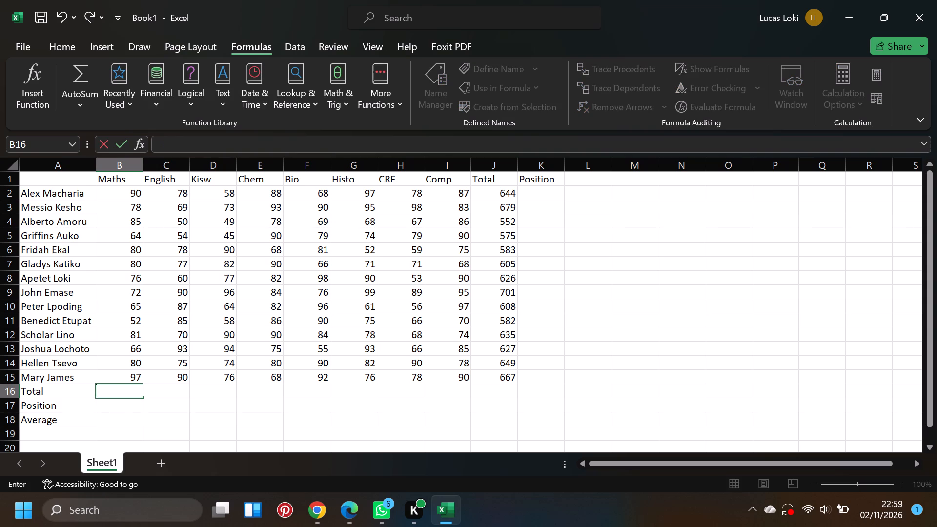
{"action": "type", "text": "SUM"}
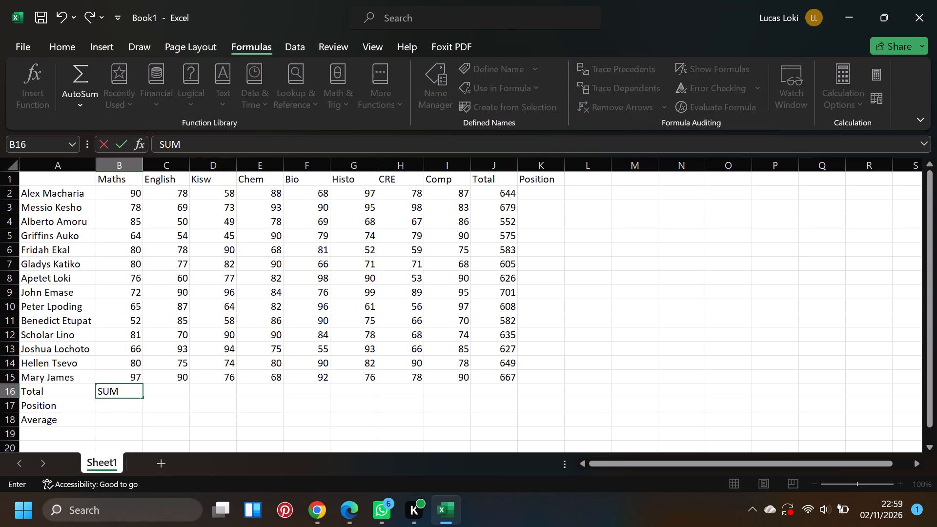
{"action": "key", "text": "shift+parenleft"}
{"action": "type", "text": "B2"}
{"action": "key", "text": "semicolon"}
{"action": "key", "text": "BackSpace"}
{"action": "key", "text": "shift+colon"}
{"action": "key", "text": "b"}
{"action": "type", "text": "15"}
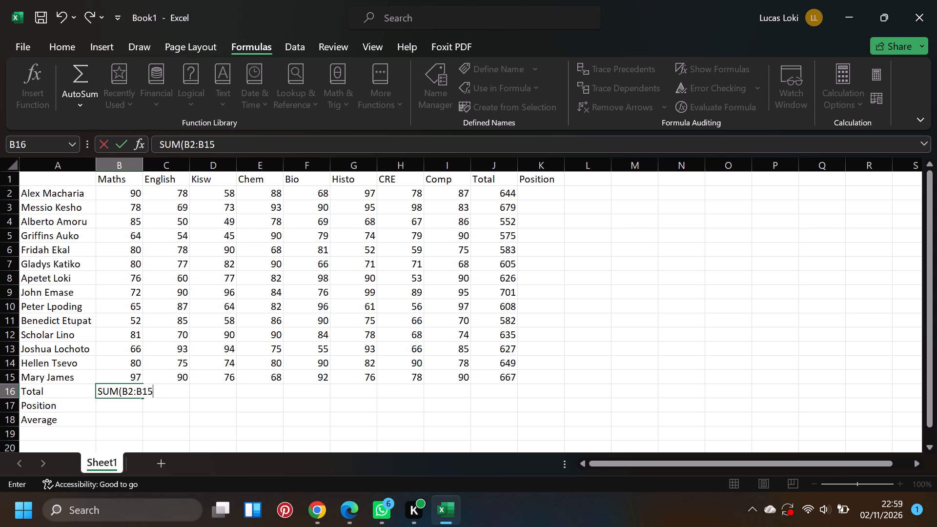
{"action": "key", "text": "shift+parenright"}
{"action": "key", "text": "Return"}
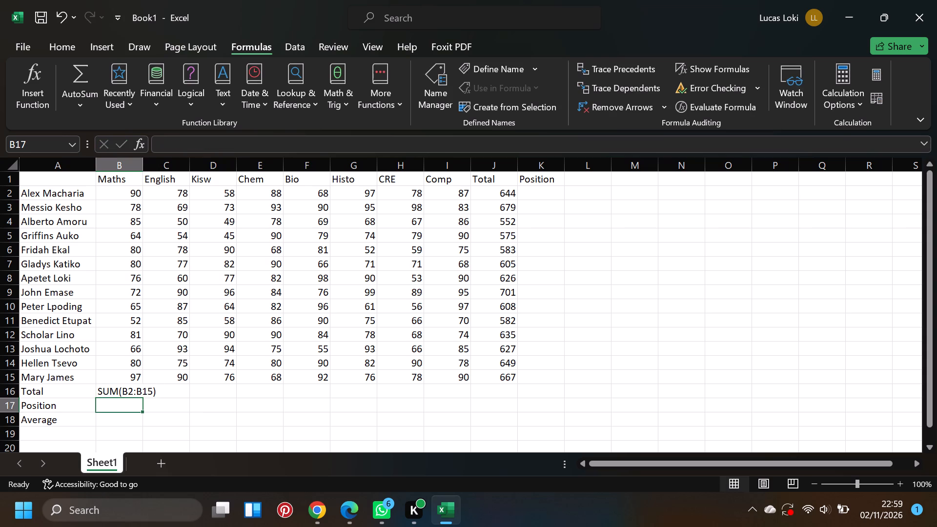
Add the missing equals sign to the Maths total in cell B16 so it reads =SUM(B2:B15).
{"action": "left_click", "coordinate": [107, 390]}
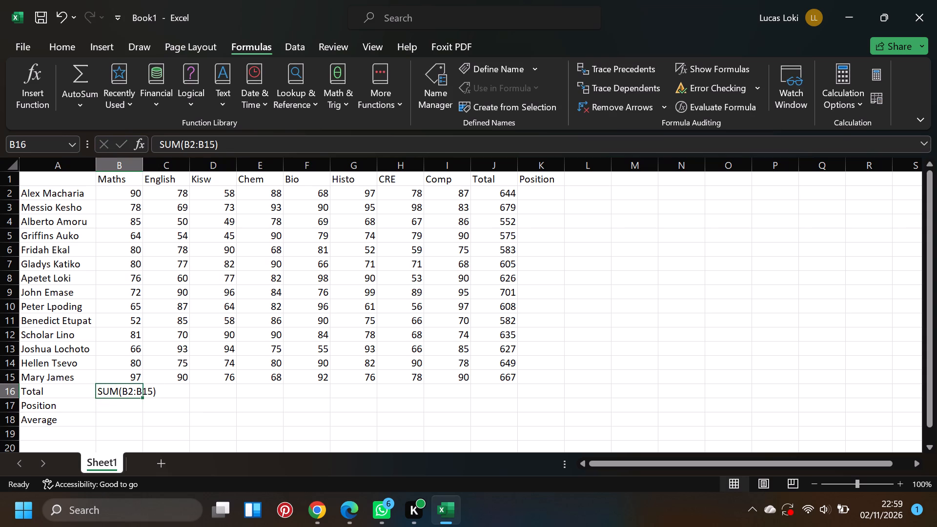
{"action": "double_click", "coordinate": [101, 391]}
{"action": "key", "text": "Left"}
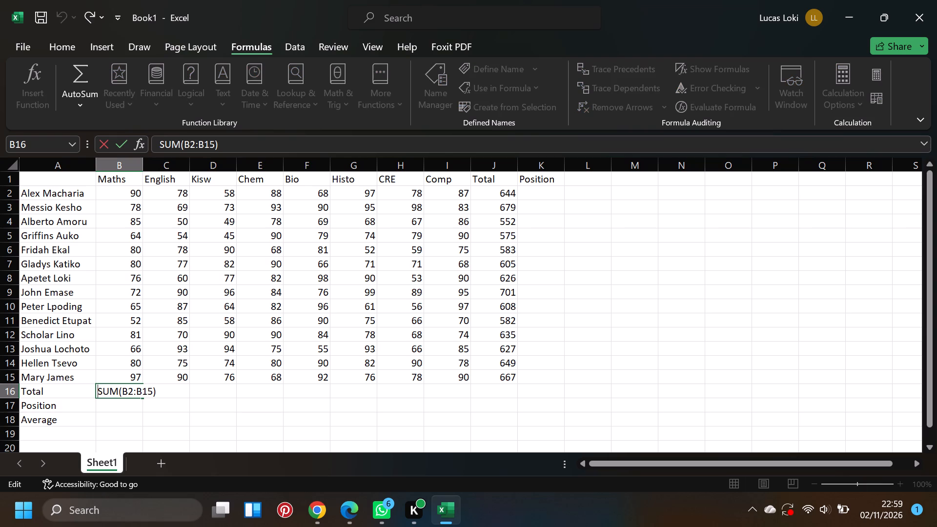
{"action": "key", "text": "equal"}
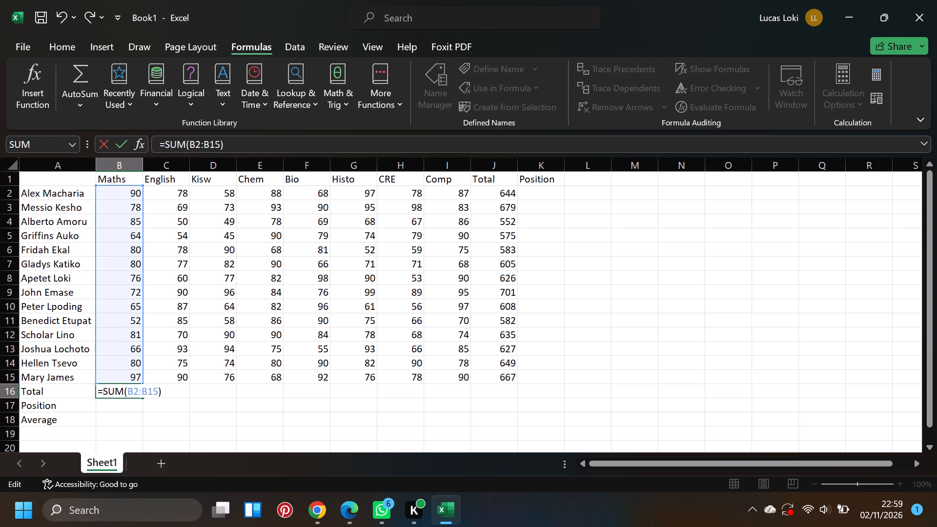
{"action": "left_click", "coordinate": [114, 393]}
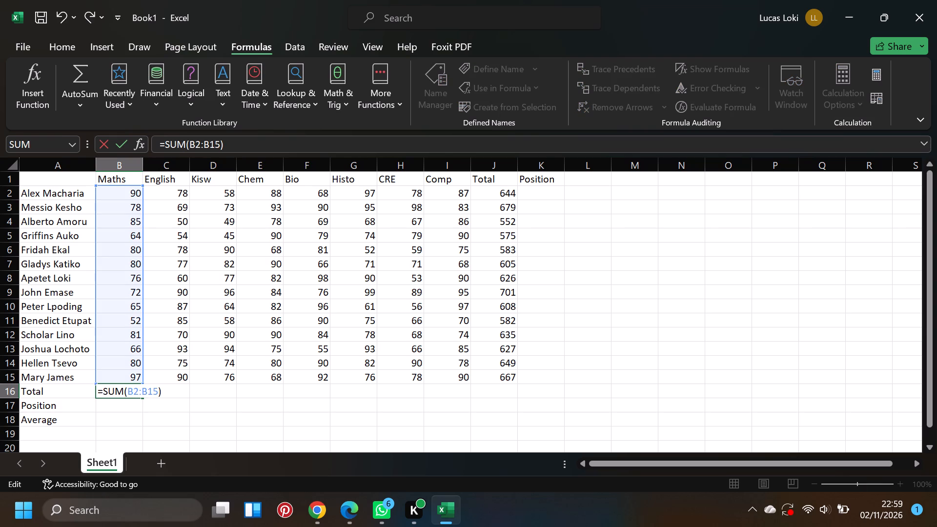
{"action": "left_click", "coordinate": [114, 393]}
{"action": "key", "text": "Return"}
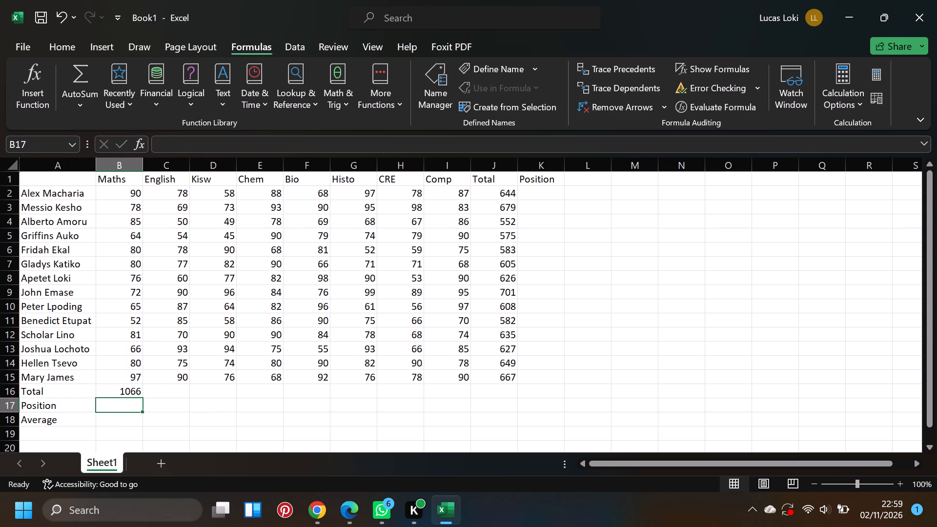
Fill the Maths total formula from B16 across through I16 for the remaining subjects.
{"action": "left_click", "coordinate": [135, 389]}
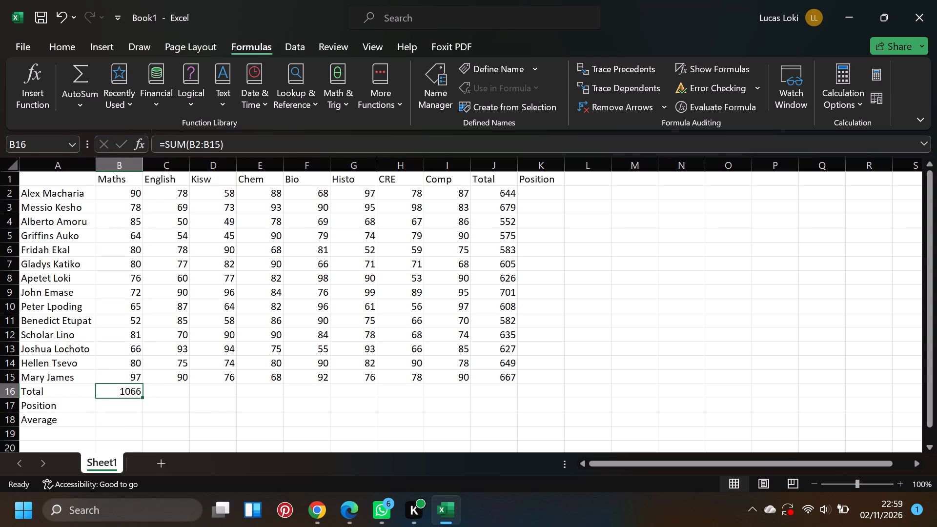
{"action": "left_click_drag", "start_coordinate": [139, 395], "coordinate": [163, 391]}
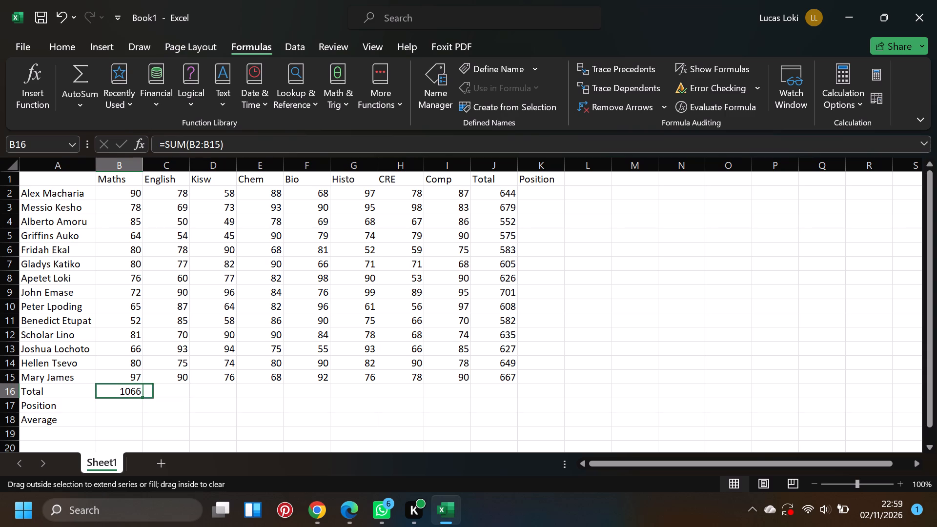
{"action": "left_click_drag", "start_coordinate": [163, 391], "coordinate": [320, 398]}
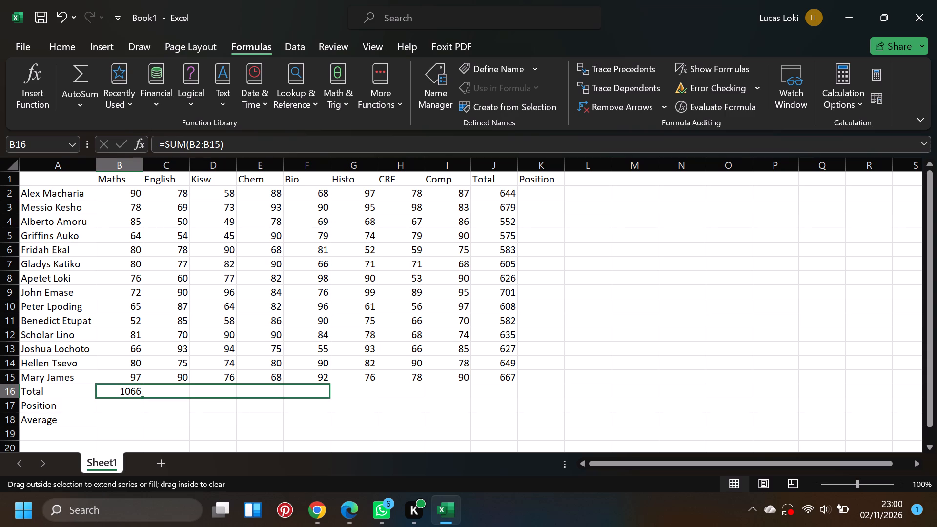
{"action": "left_click_drag", "start_coordinate": [320, 398], "coordinate": [449, 398]}
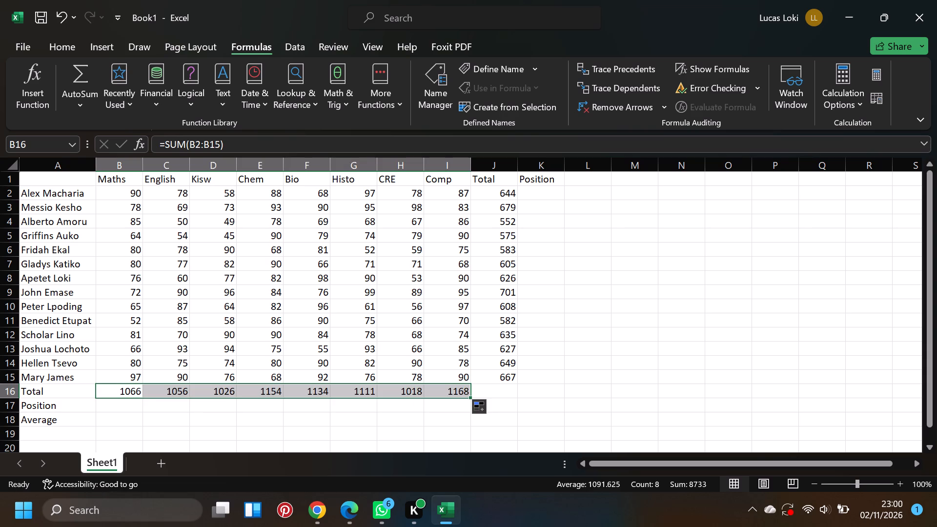
Start an AVERAGE formula in cell B18, in the Average row under Maths.
{"action": "left_click", "coordinate": [116, 405]}
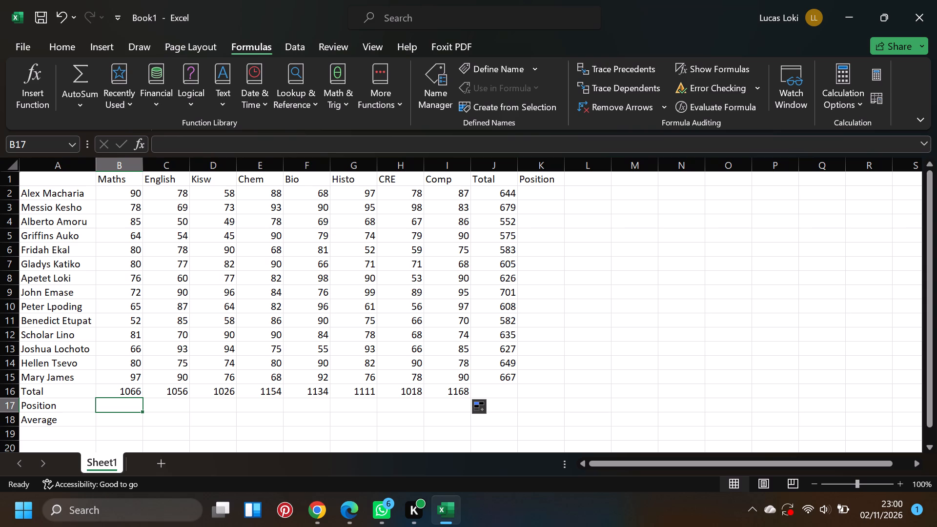
{"action": "left_click", "coordinate": [105, 419]}
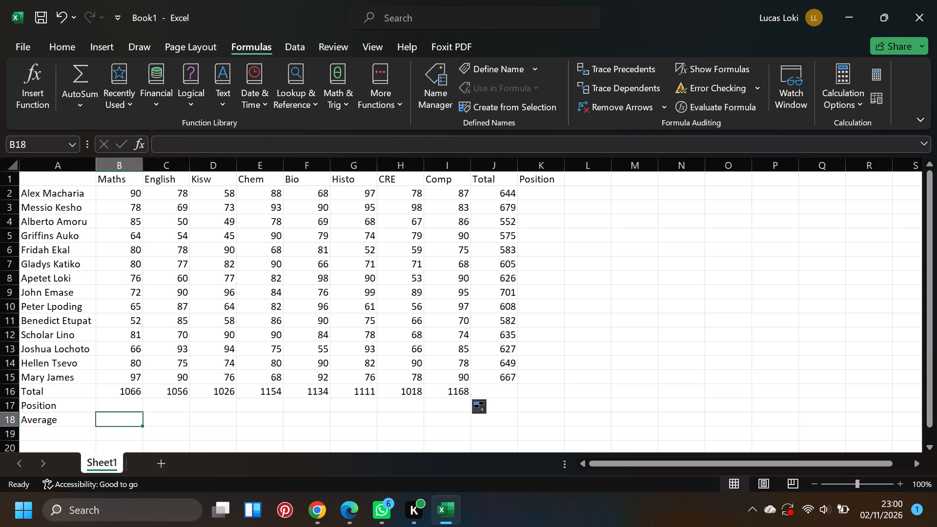
{"action": "key", "text": "equal"}
{"action": "type", "text": "AVERAGE"}
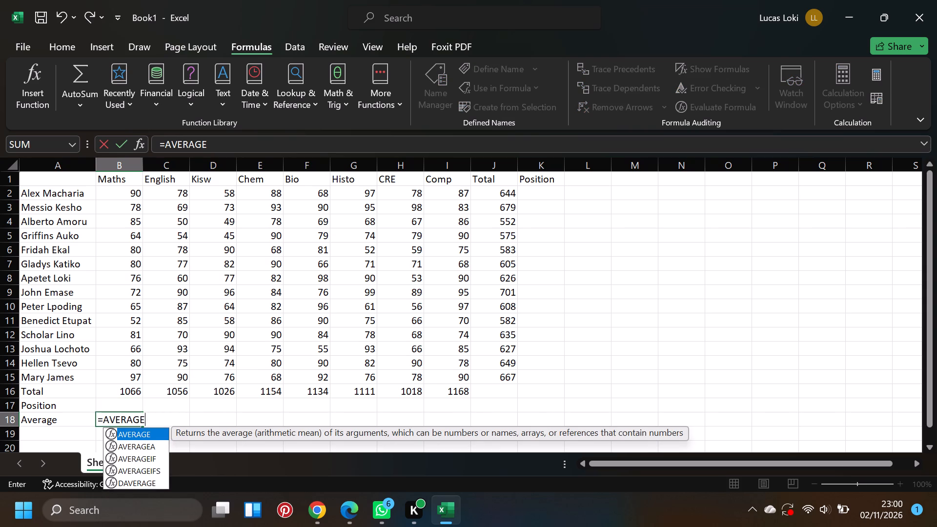
{"action": "key", "text": "shift+parenleft"}
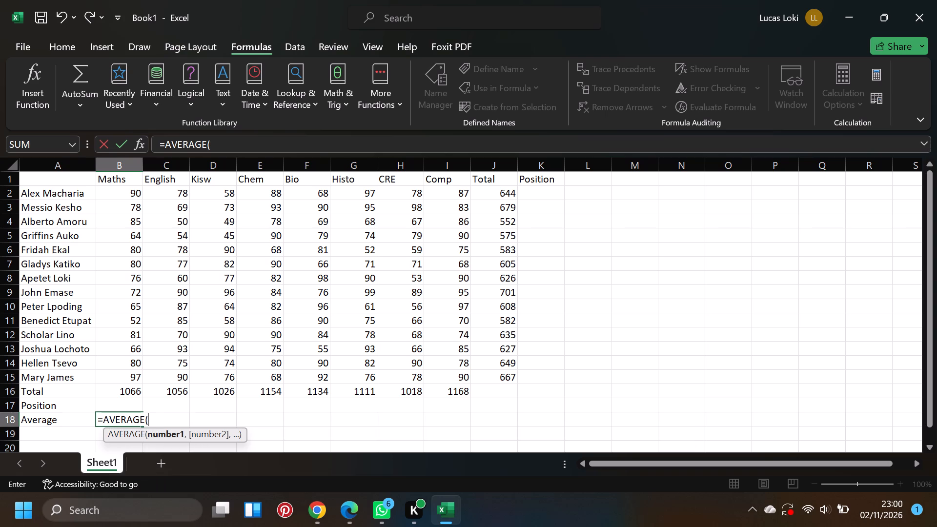
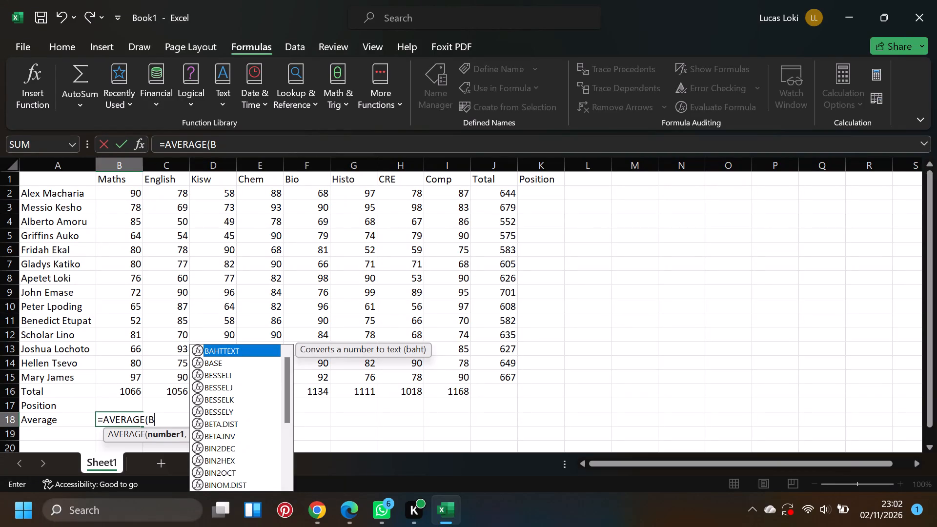
Set B2:B15 as the range of the AVERAGE formula being entered for Maths in cell B18.
{"action": "key", "text": "3"}
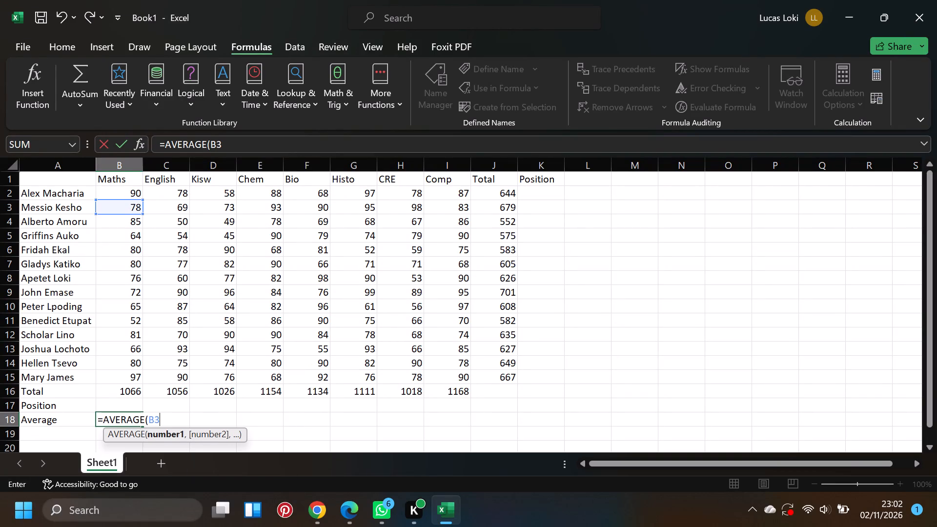
{"action": "key", "text": "BackSpace"}
{"action": "key", "text": "2"}
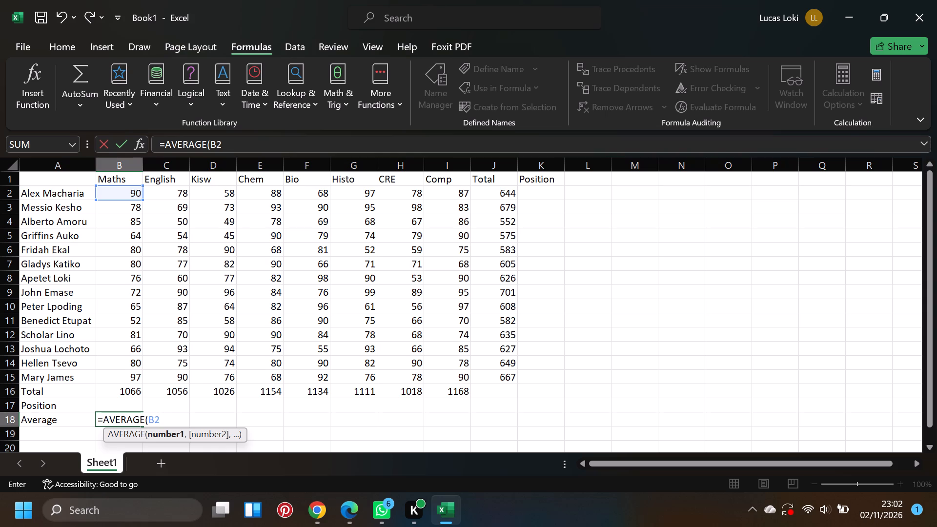
{"action": "key", "text": "shift+colon"}
{"action": "key", "text": "b"}
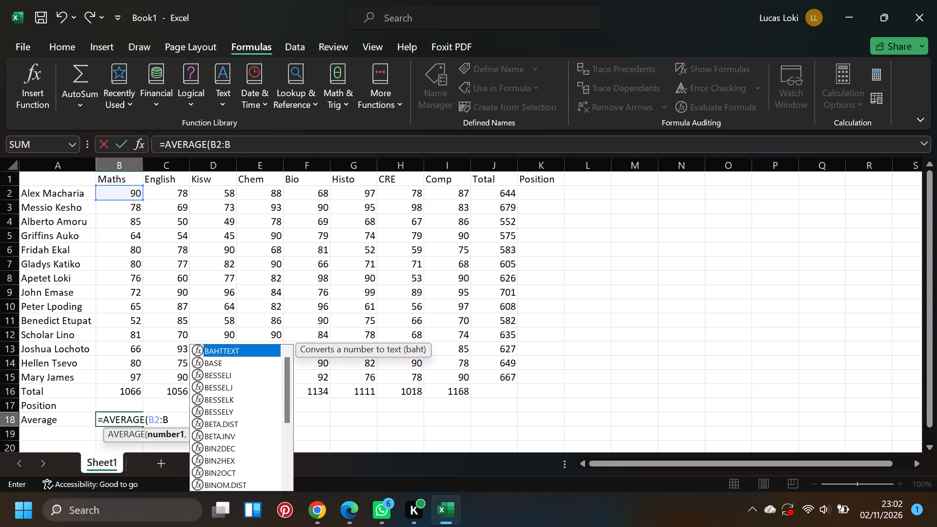
{"action": "type", "text": "15"}
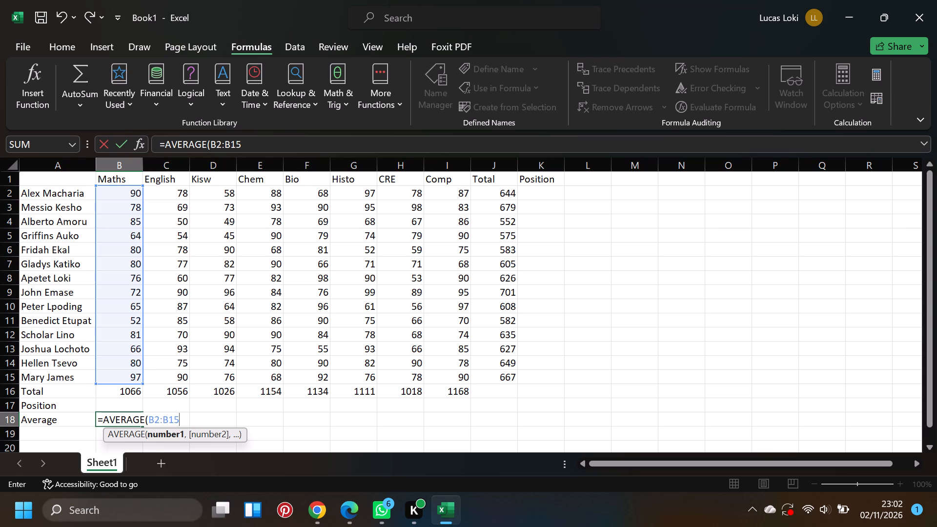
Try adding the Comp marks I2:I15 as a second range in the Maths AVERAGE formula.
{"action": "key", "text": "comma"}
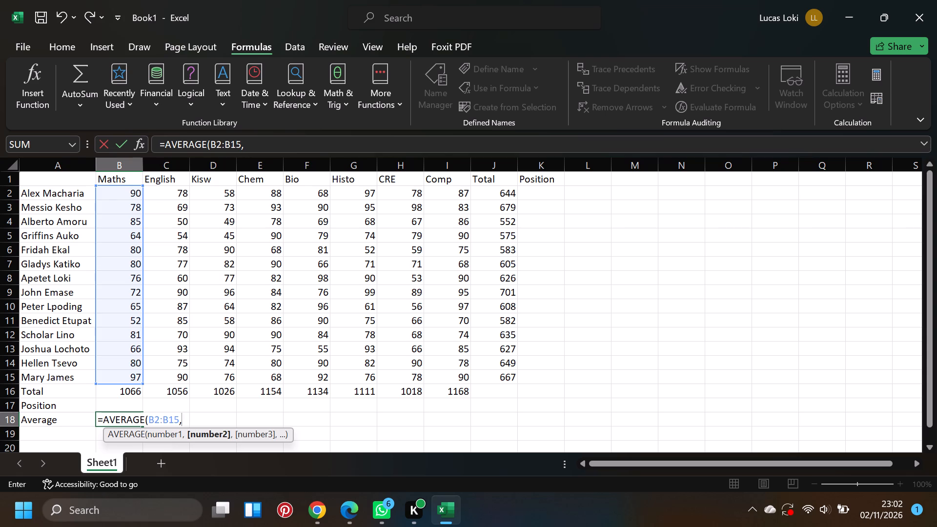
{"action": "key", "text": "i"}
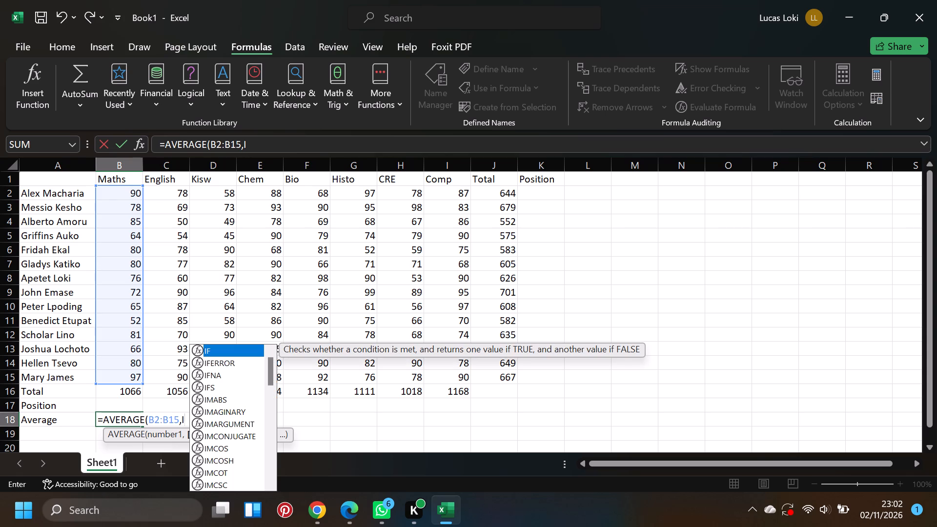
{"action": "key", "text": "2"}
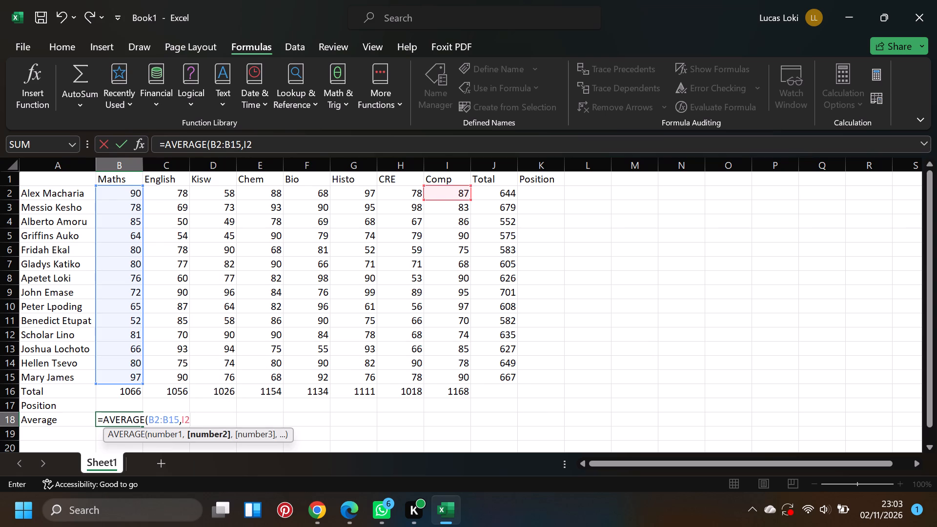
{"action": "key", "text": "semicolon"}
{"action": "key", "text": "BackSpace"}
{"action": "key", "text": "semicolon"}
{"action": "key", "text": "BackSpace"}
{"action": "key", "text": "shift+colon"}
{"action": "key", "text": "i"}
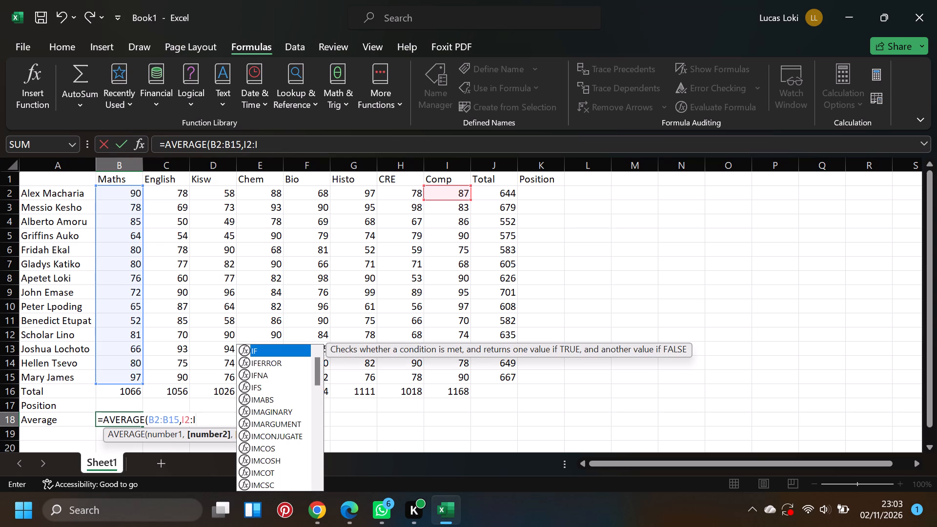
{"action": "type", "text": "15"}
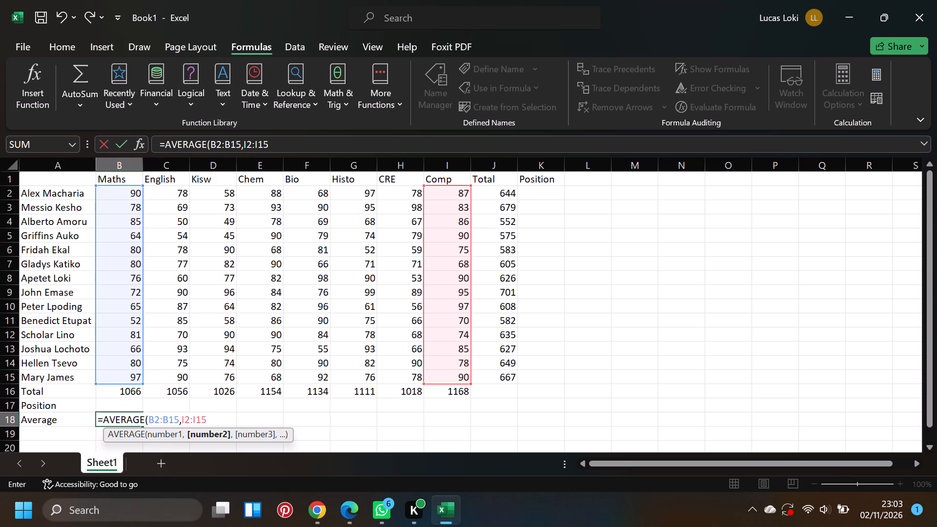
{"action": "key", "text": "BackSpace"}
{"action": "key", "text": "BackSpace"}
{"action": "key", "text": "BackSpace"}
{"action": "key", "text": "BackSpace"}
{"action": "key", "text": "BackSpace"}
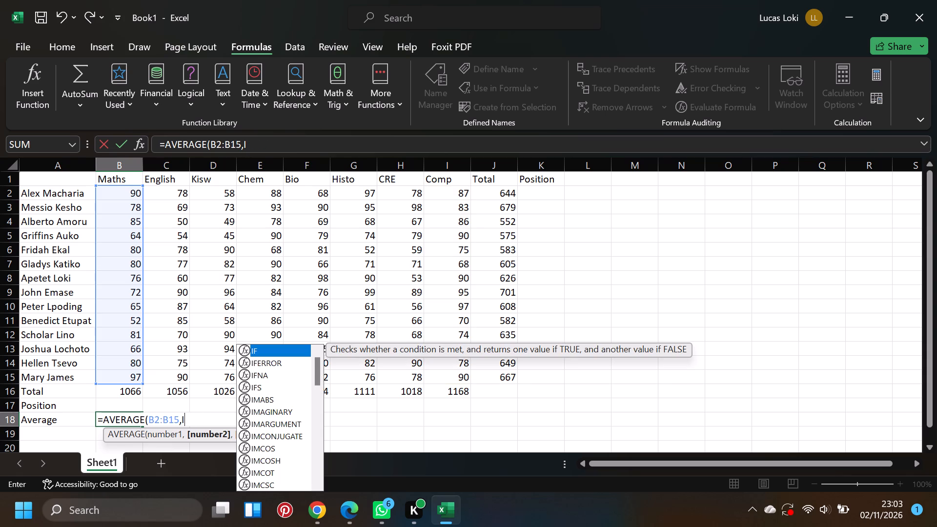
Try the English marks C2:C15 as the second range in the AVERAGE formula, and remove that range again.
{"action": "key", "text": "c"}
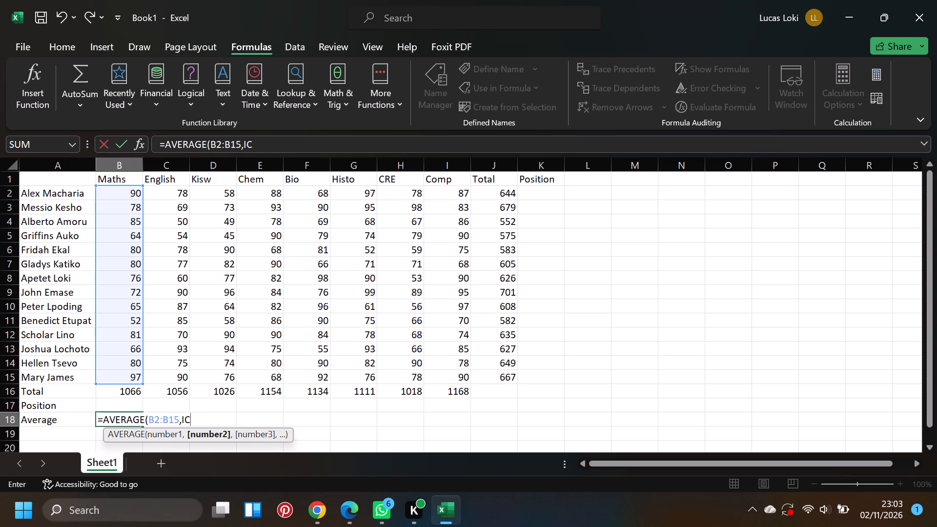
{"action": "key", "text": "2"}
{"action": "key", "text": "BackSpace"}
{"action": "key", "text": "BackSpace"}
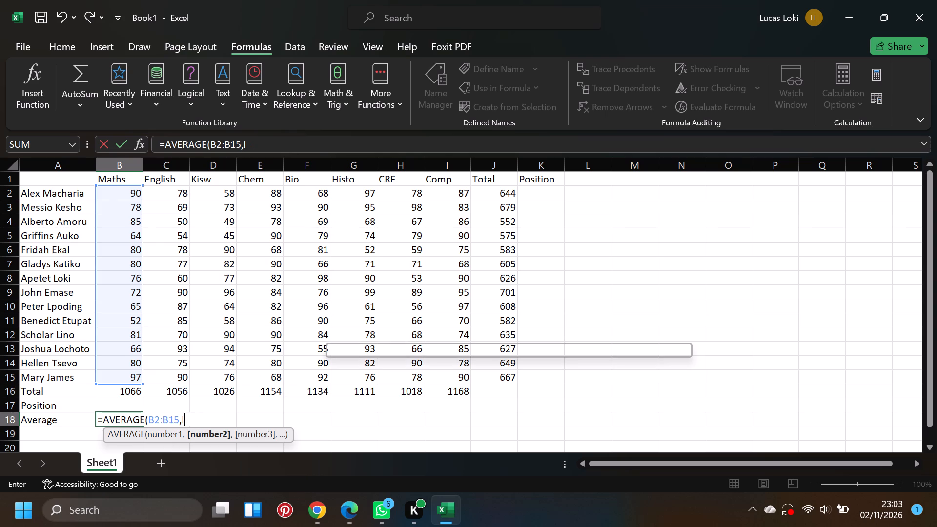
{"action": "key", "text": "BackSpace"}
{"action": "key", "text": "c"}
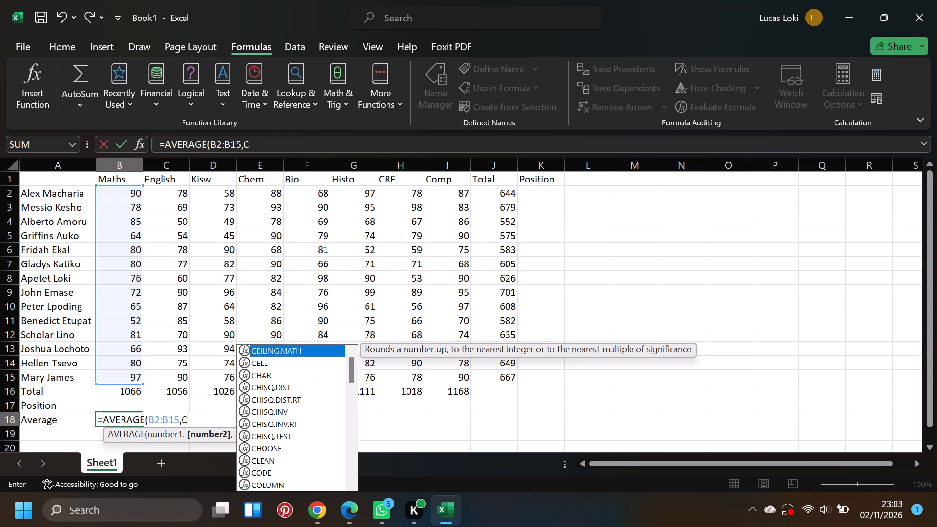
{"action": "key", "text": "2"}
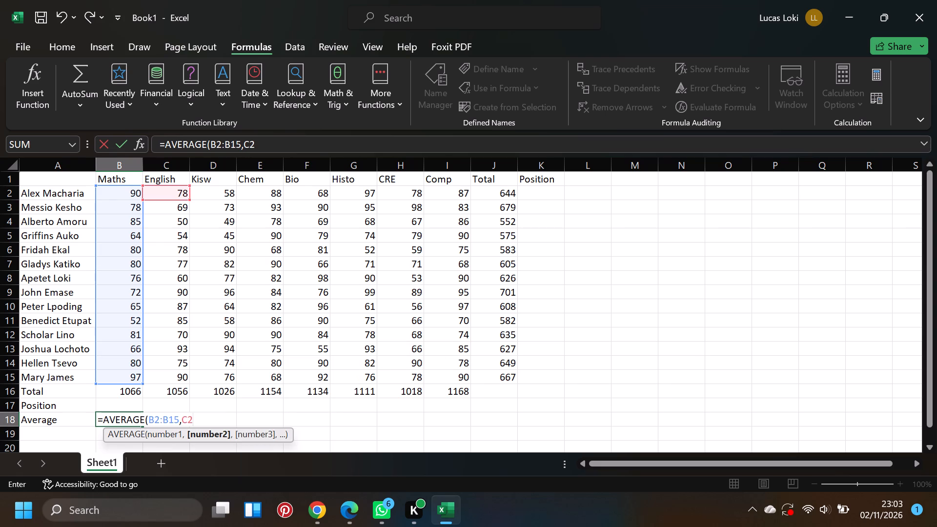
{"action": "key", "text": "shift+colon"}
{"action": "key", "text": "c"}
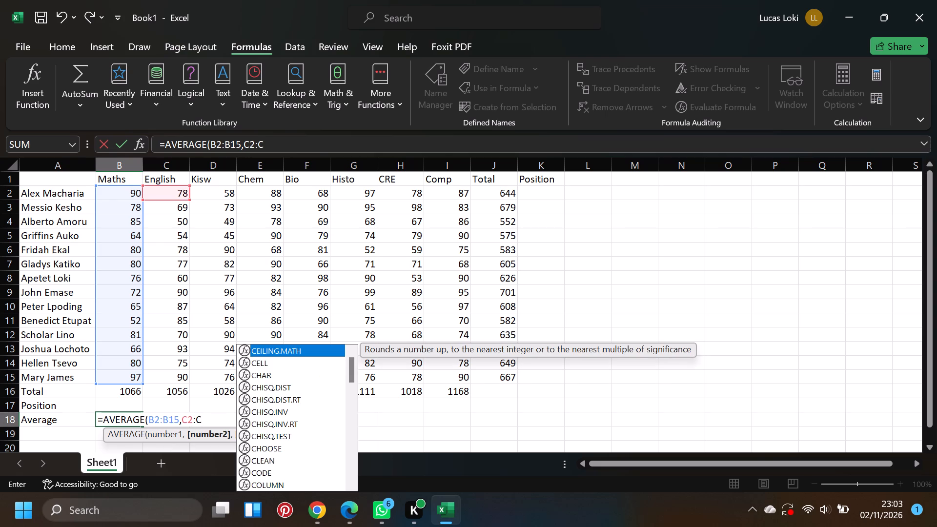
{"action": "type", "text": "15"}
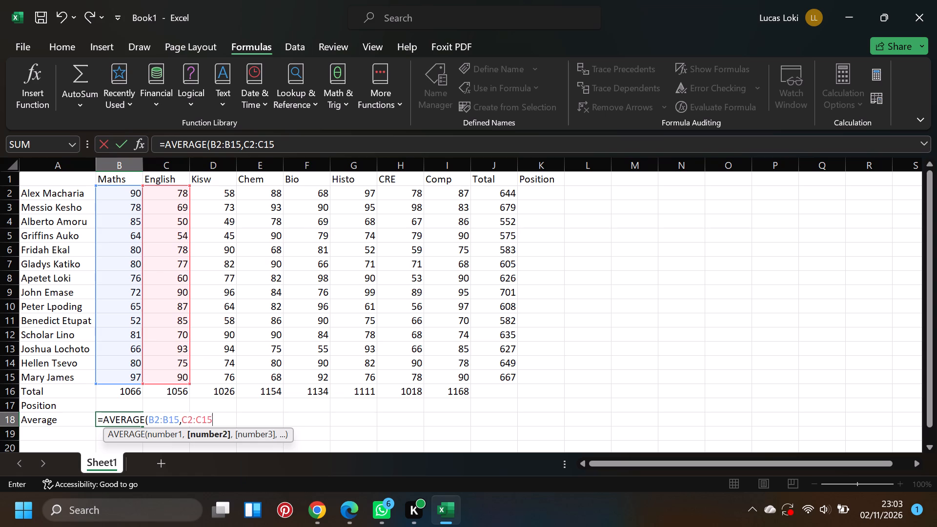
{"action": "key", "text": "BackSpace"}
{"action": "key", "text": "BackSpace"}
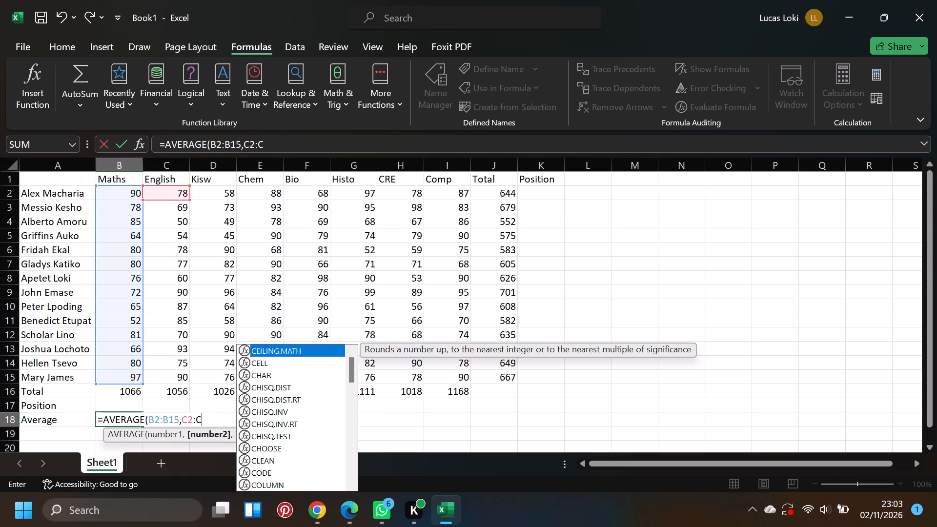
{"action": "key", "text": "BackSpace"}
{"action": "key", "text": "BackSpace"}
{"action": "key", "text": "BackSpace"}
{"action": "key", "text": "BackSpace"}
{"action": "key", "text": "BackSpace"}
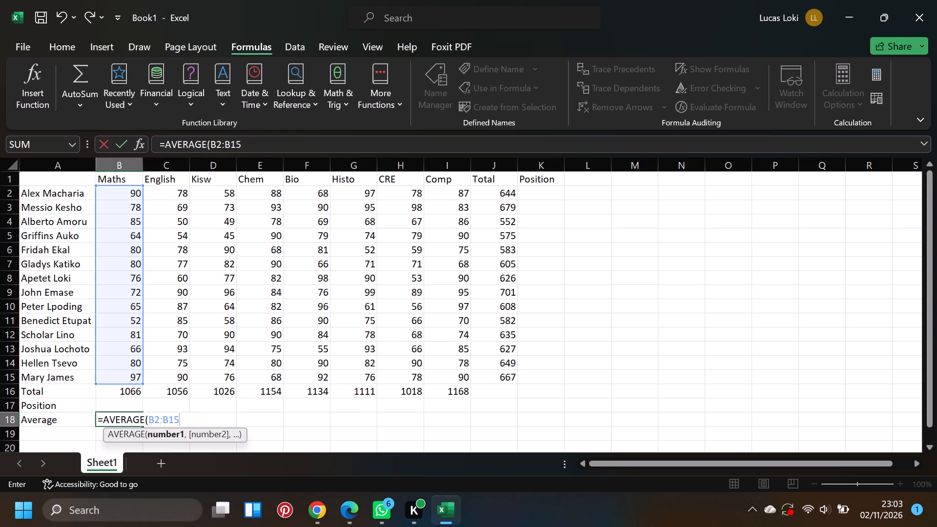
Complete the Maths average in cell B18 as =AVERAGE(B2:B15).
{"action": "key", "text": "shift+parenright"}
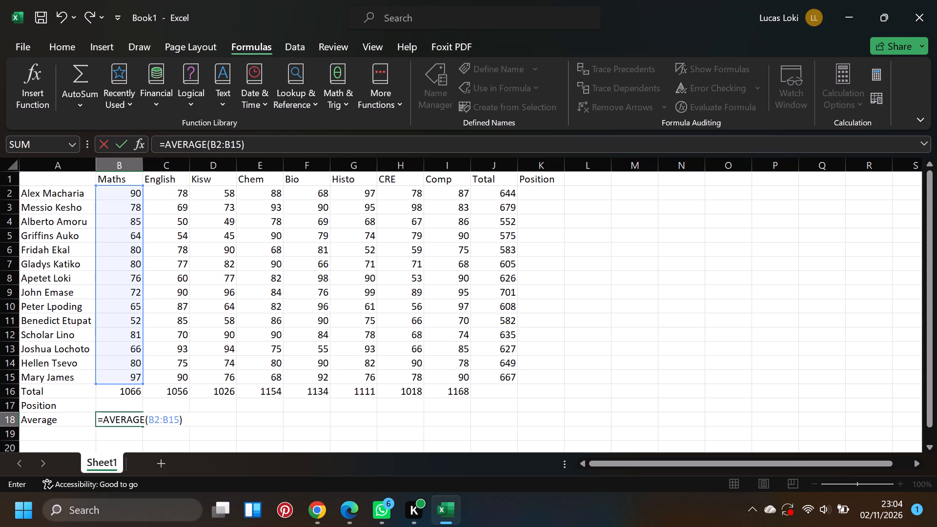
{"action": "key", "text": "Return"}
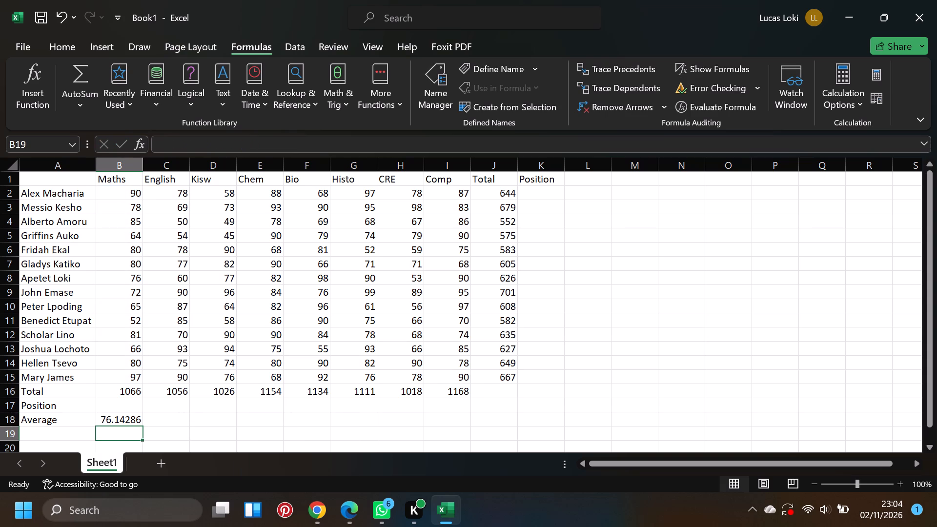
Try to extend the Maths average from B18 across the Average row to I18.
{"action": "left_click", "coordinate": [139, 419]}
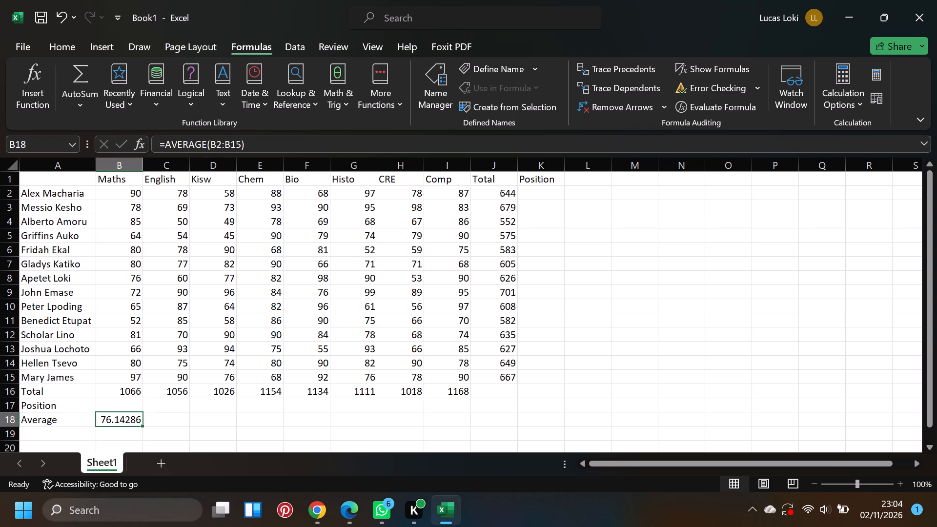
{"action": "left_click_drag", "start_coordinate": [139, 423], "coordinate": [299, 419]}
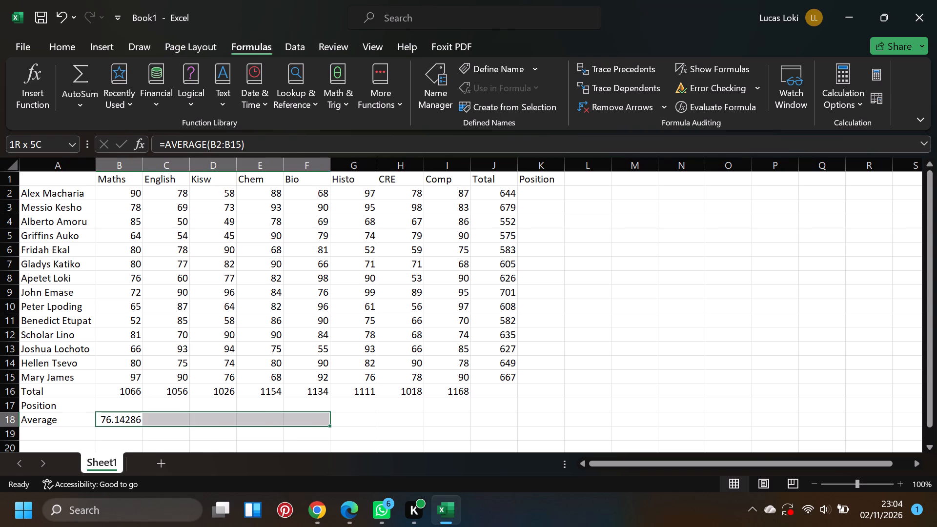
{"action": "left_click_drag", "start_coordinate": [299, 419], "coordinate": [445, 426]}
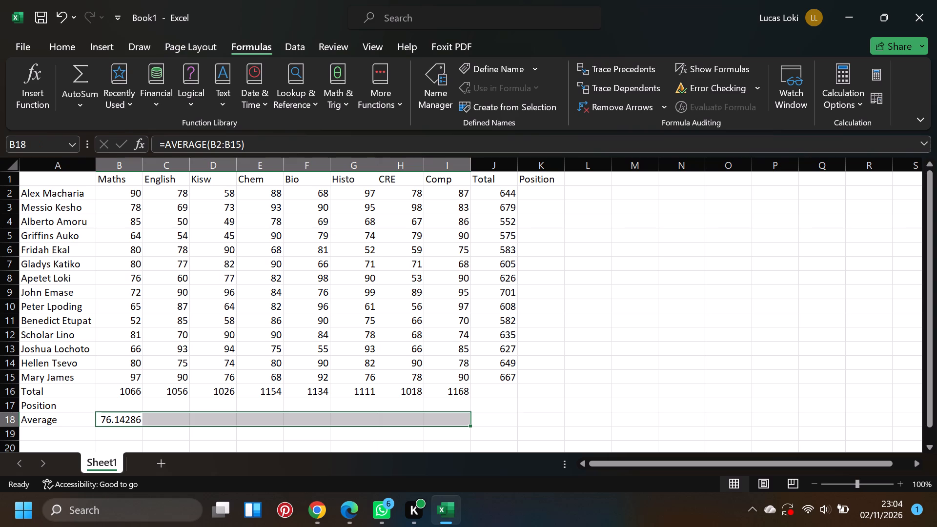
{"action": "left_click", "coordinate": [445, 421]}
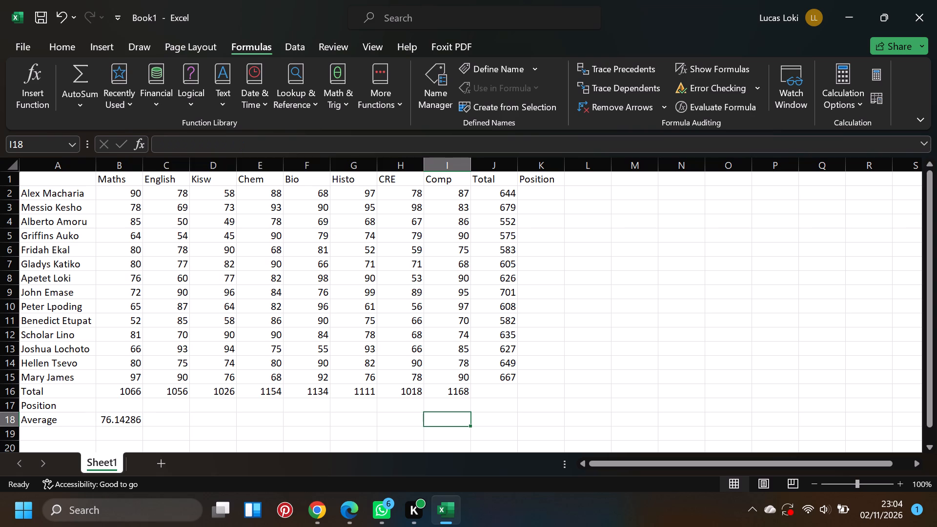
Fill the Maths average formula from B18 across through I18 for the remaining subjects.
{"action": "left_click", "coordinate": [125, 421]}
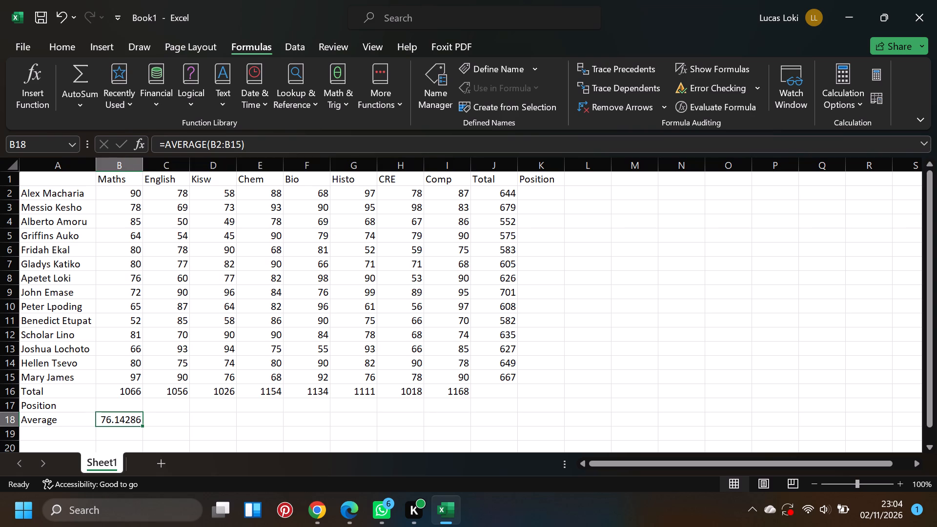
{"action": "left_click_drag", "start_coordinate": [141, 424], "coordinate": [239, 423]}
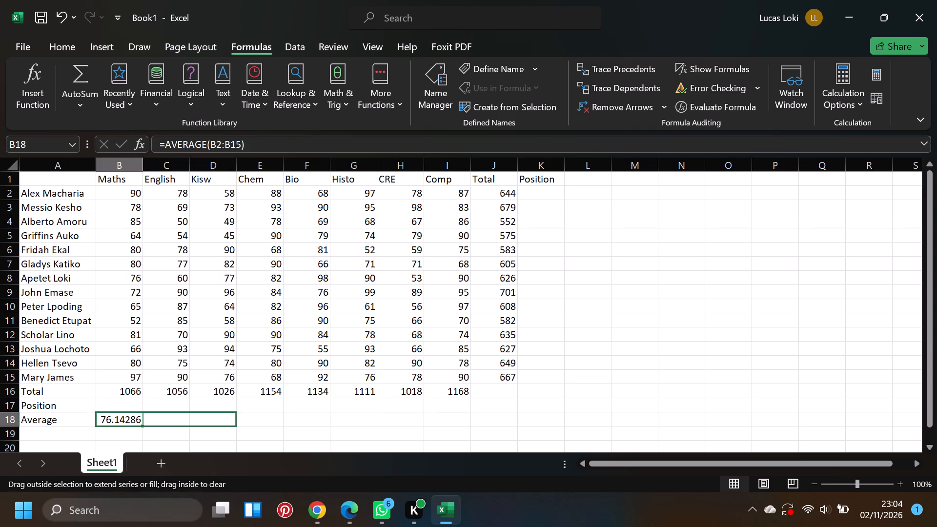
{"action": "left_click_drag", "start_coordinate": [239, 423], "coordinate": [468, 419]}
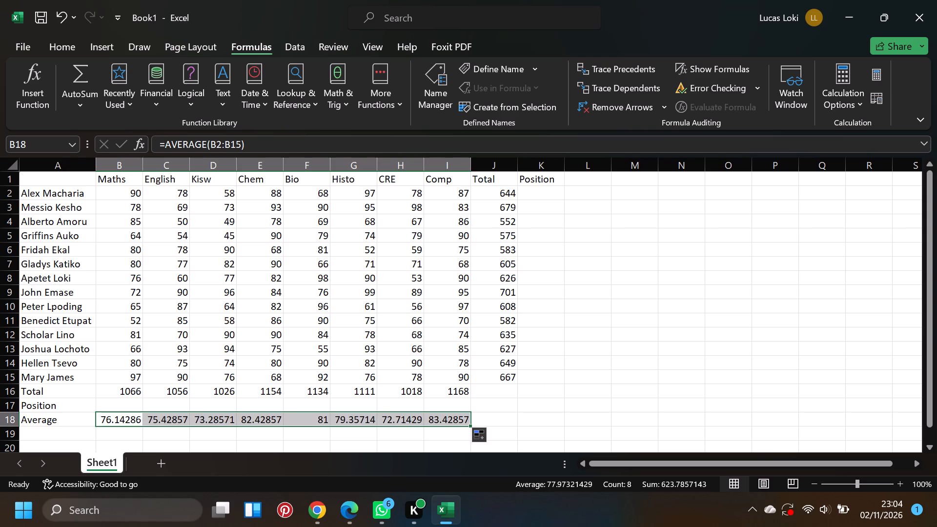
Enter the Maths position formula =RANK(B2,$B$2:$B$15) in cell B17 of the Position row.
{"action": "left_click", "coordinate": [116, 406]}
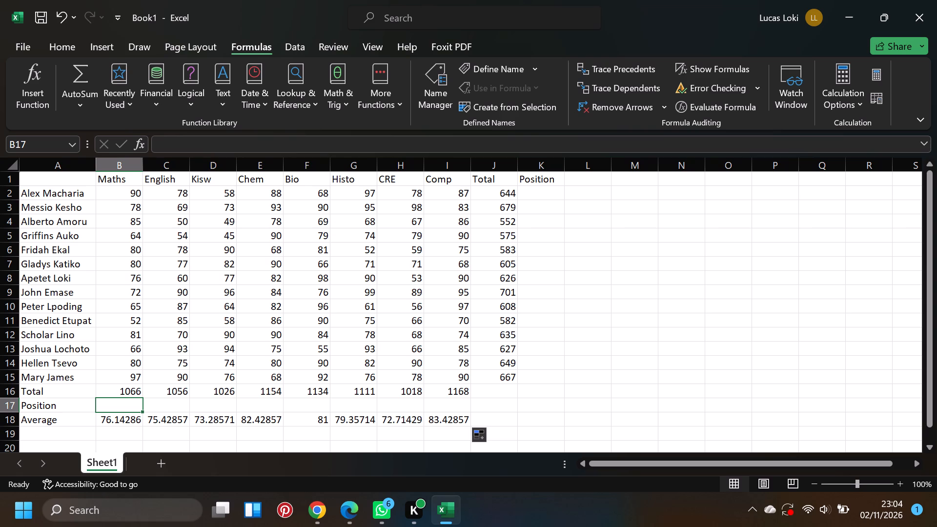
{"action": "key", "text": "equal"}
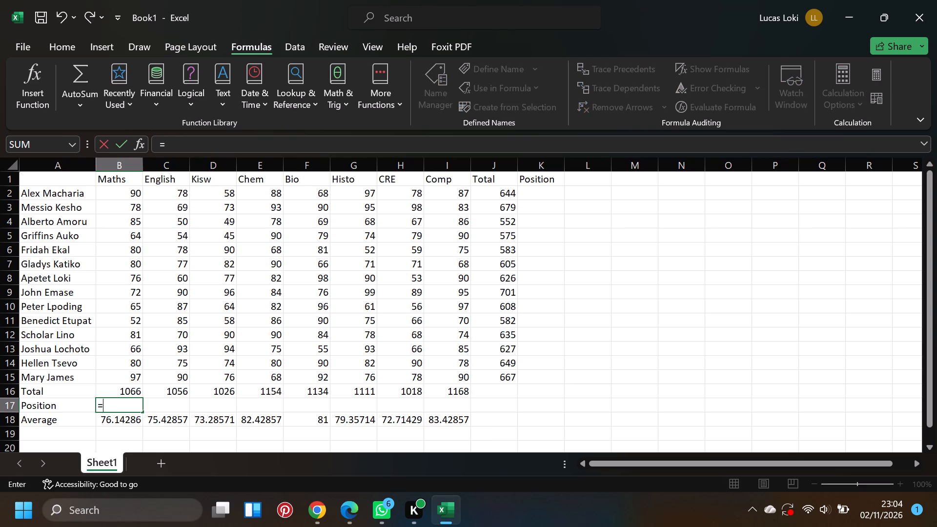
{"action": "type", "text": "RANK"}
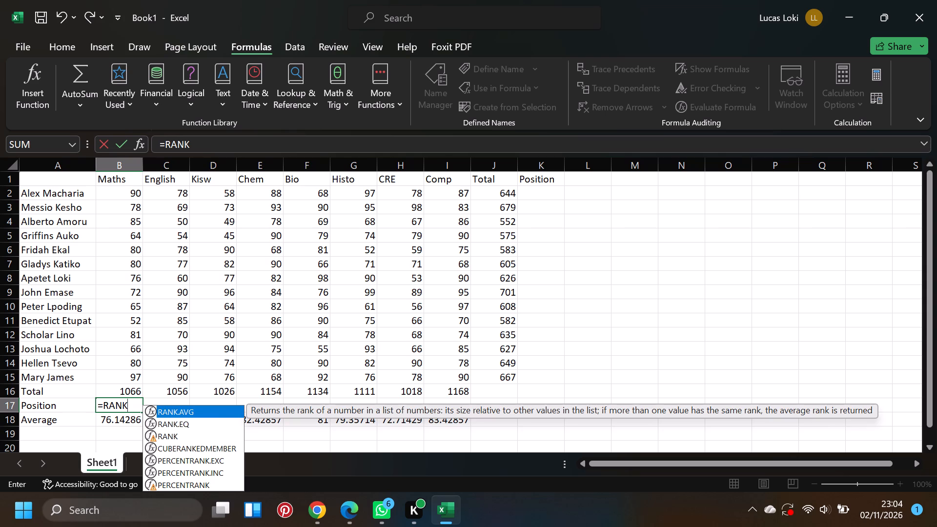
{"action": "key", "text": "shift+parenleft"}
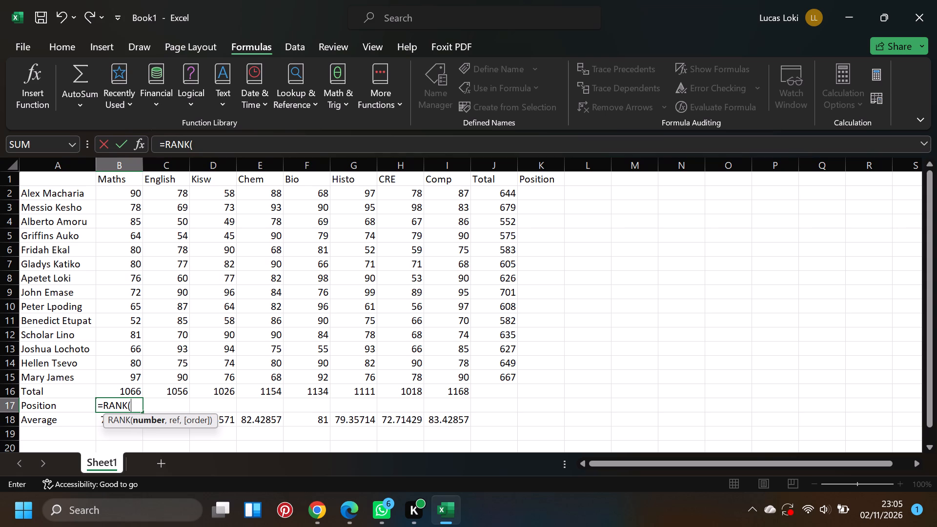
{"action": "type", "text": "B2"}
{"action": "key", "text": "comma"}
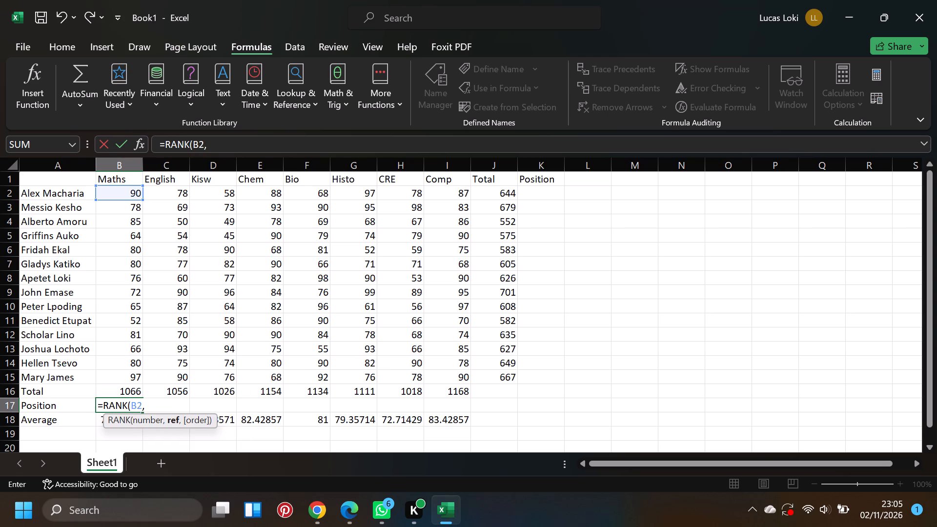
{"action": "key", "text": "shift+b"}
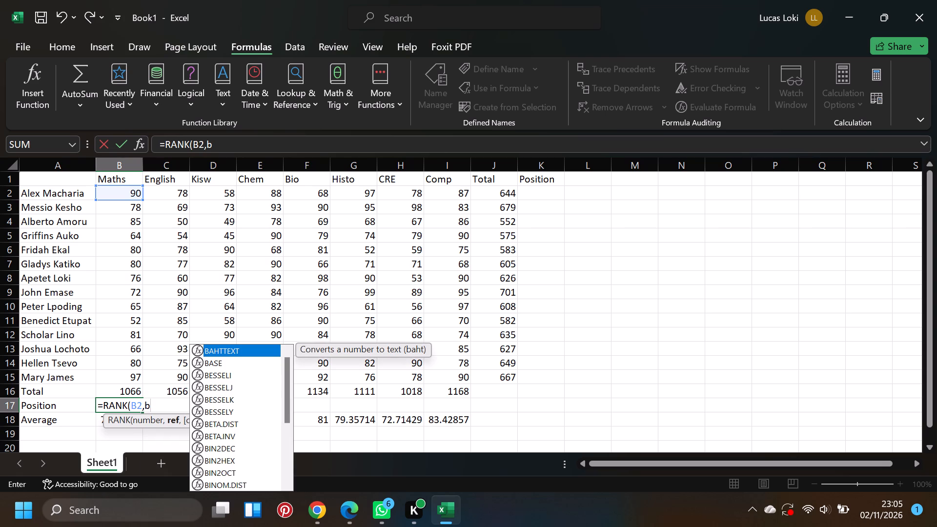
{"action": "key", "text": "BackSpace"}
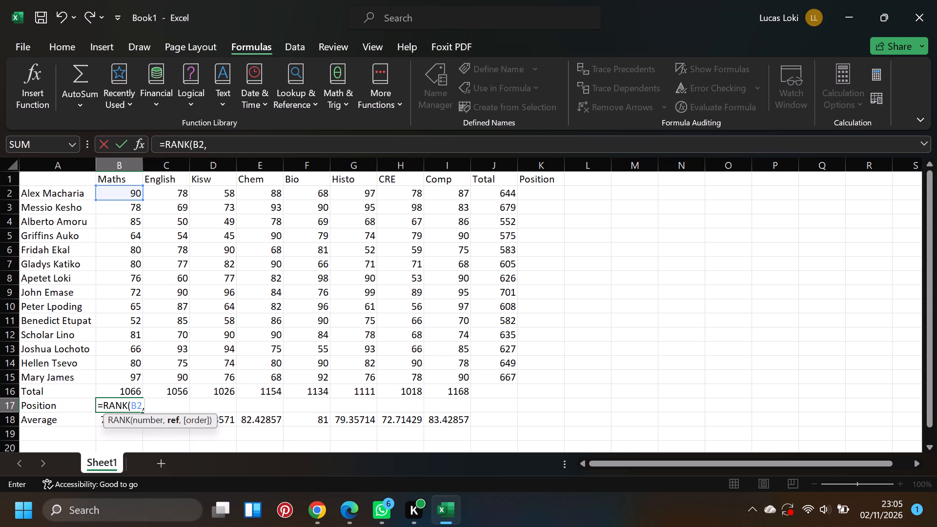
{"action": "key", "text": "shift+dollar"}
{"action": "key", "text": "b"}
{"action": "key", "text": "shift+dollar"}
{"action": "key", "text": "2"}
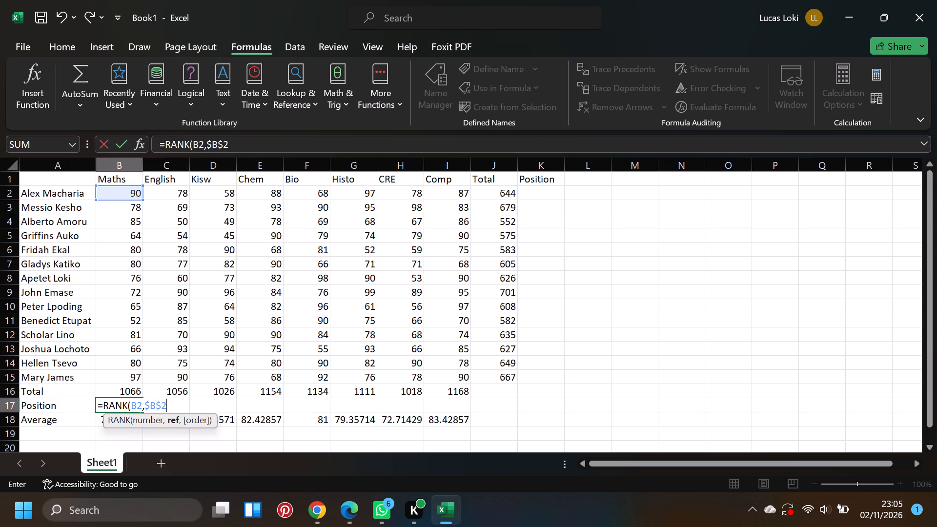
{"action": "key", "text": "shift+colon"}
{"action": "key", "text": "shift+dollar"}
{"action": "key", "text": "b"}
{"action": "key", "text": "shift+dollar"}
{"action": "type", "text": "15"}
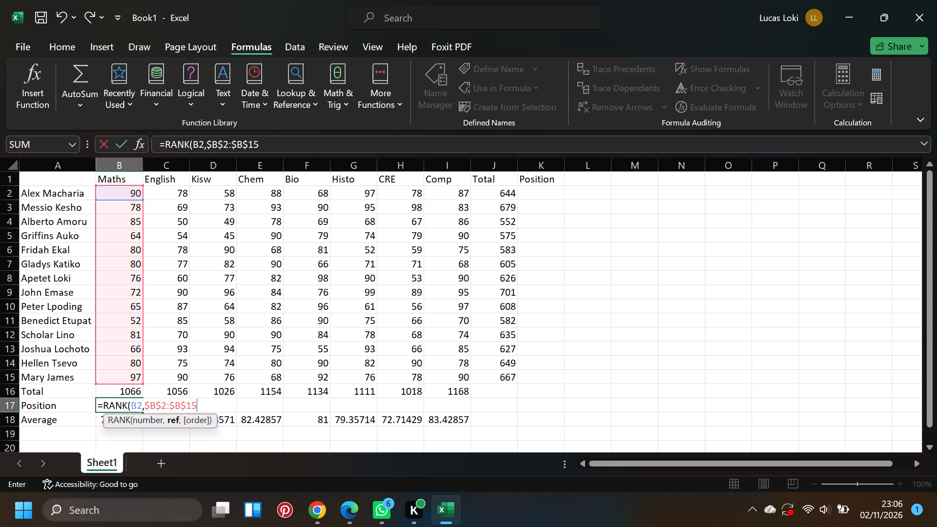
{"action": "key", "text": "shift+parenright"}
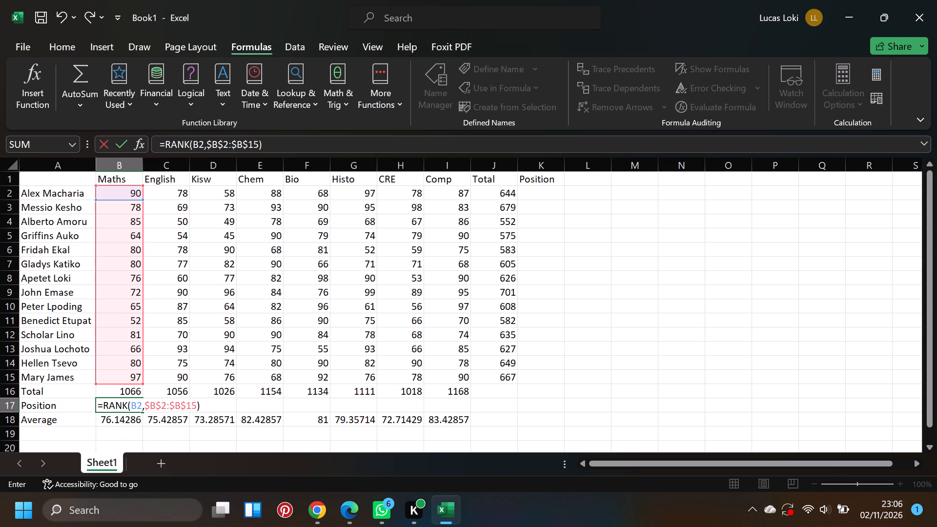
{"action": "key", "text": "Return"}
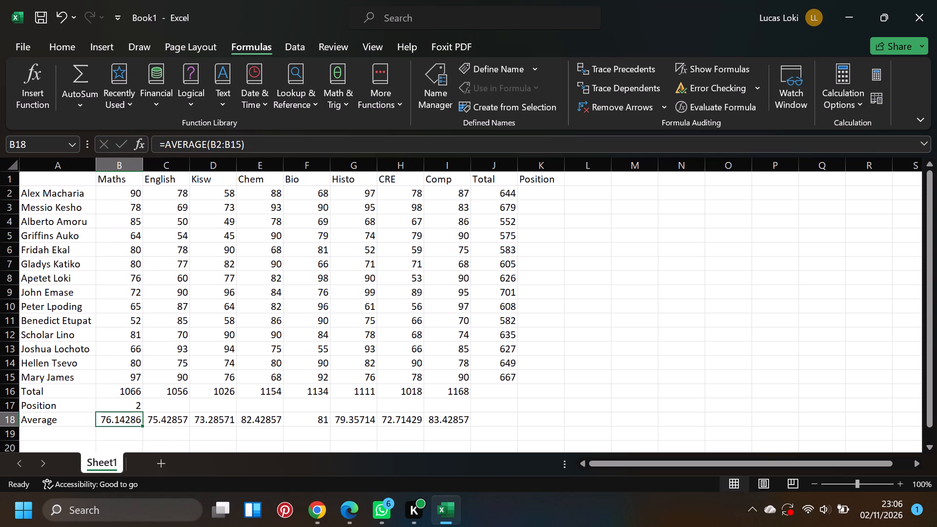
Fill the Maths RANK formula from B17 across the Position row through I17.
{"action": "left_click", "coordinate": [139, 403]}
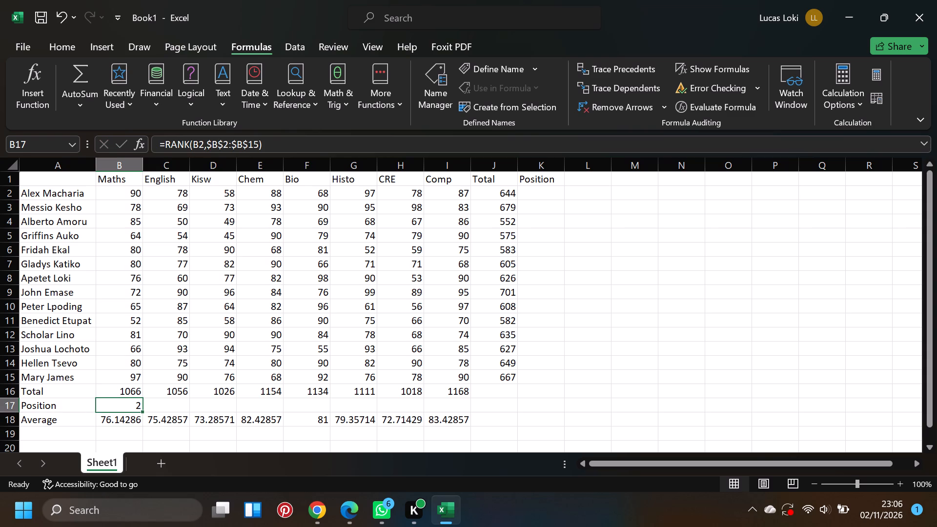
{"action": "left_click_drag", "start_coordinate": [140, 408], "coordinate": [345, 397]}
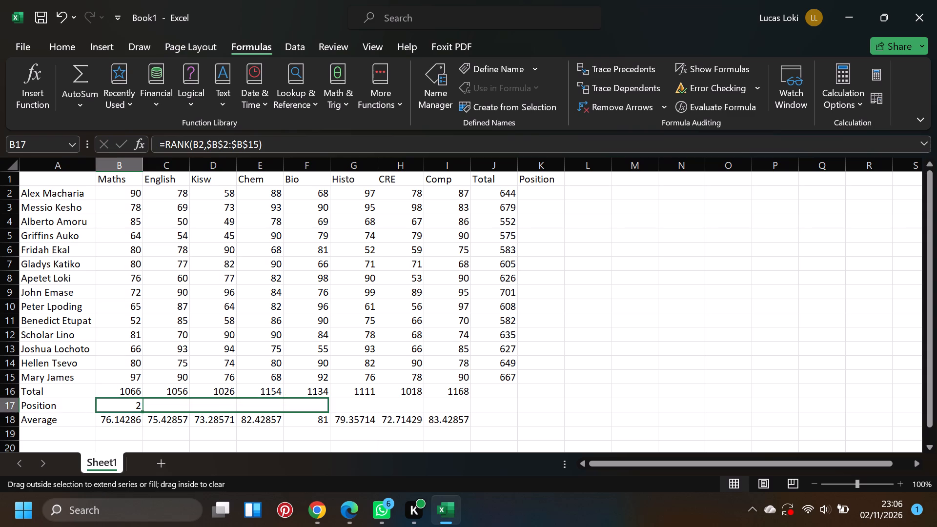
{"action": "left_click_drag", "start_coordinate": [345, 397], "coordinate": [462, 398]}
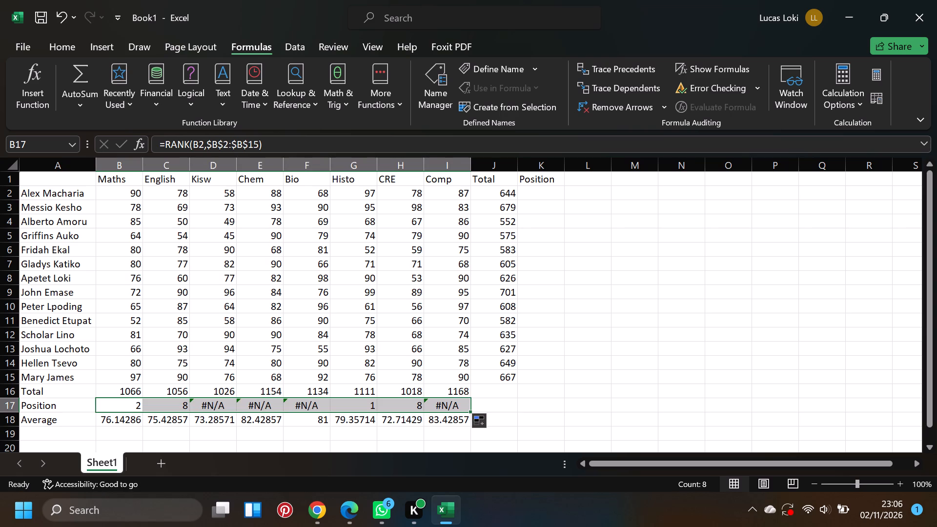
Examine the RANK formulas across the Position row, checking which cell and range each subject's formula references.
{"action": "left_click", "coordinate": [211, 405]}
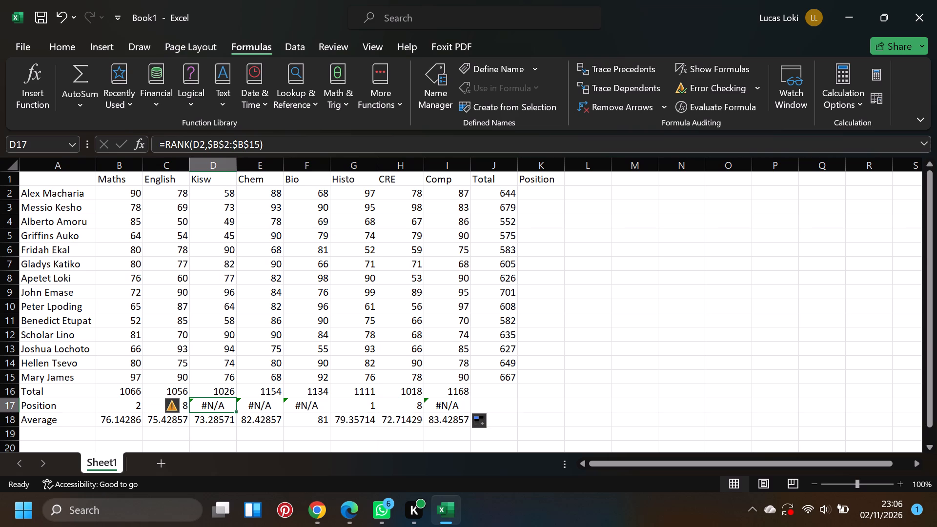
{"action": "left_click", "coordinate": [261, 410]}
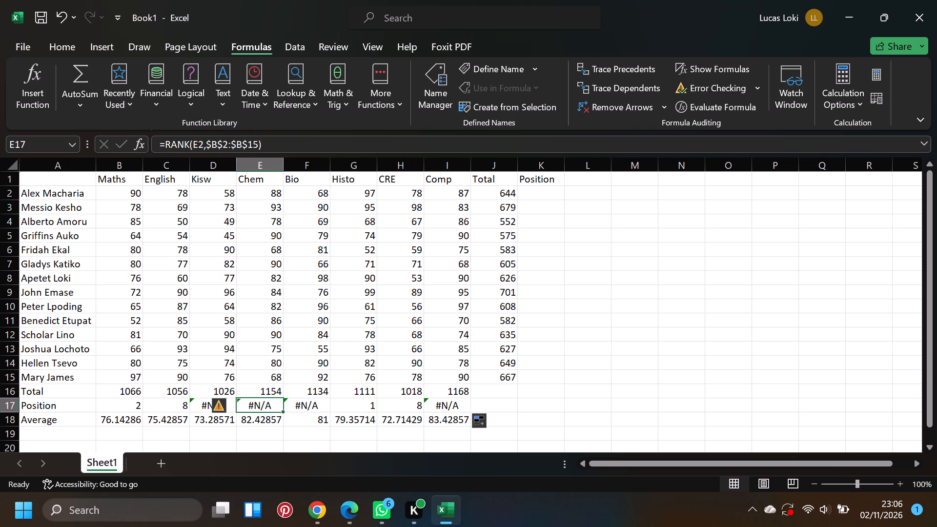
{"action": "left_click", "coordinate": [309, 410]}
{"action": "left_click", "coordinate": [361, 404]}
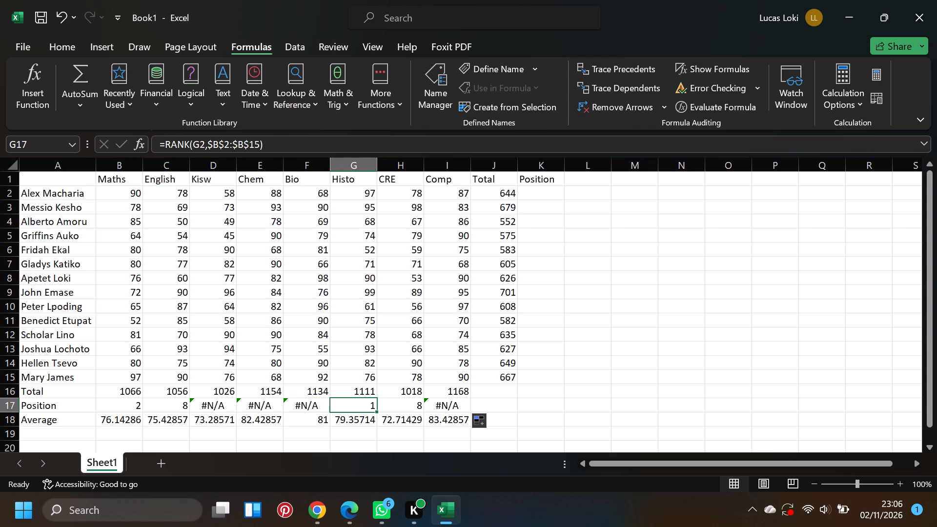
{"action": "left_click", "coordinate": [407, 405]}
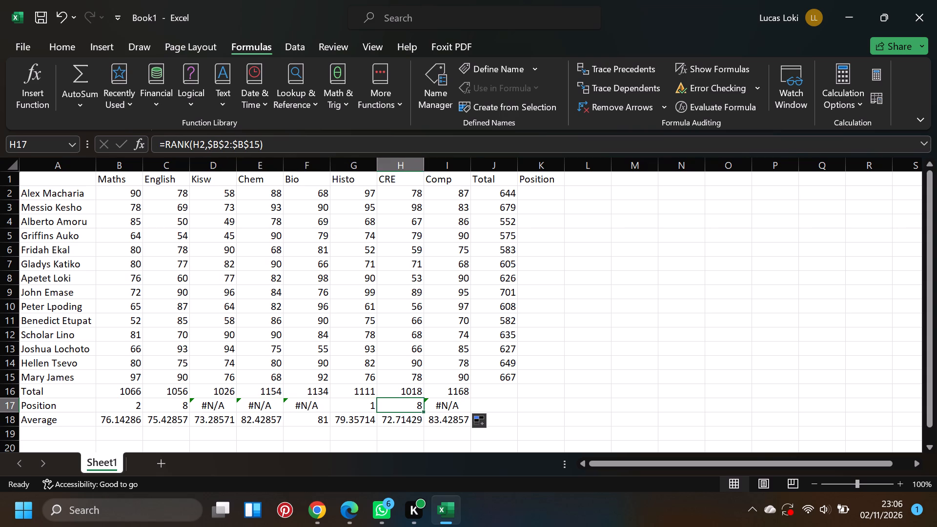
{"action": "left_click", "coordinate": [455, 404]}
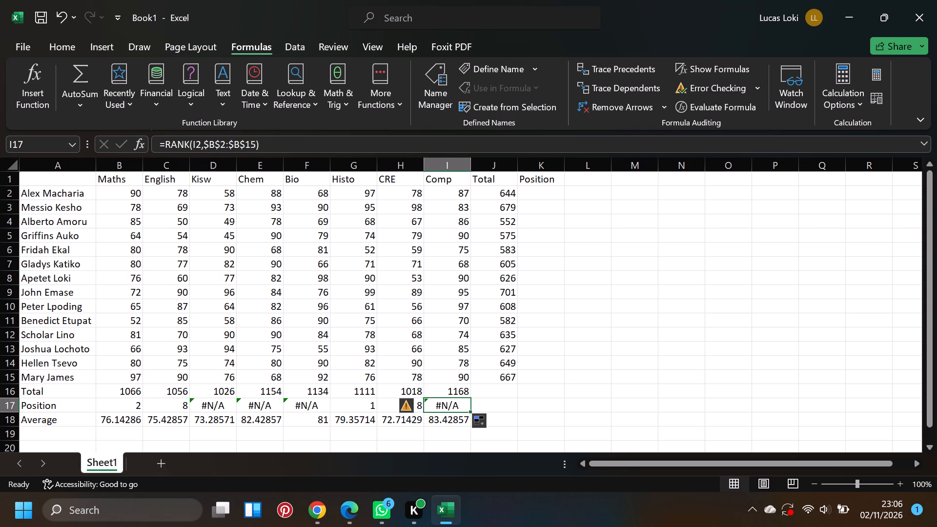
{"action": "left_click", "coordinate": [130, 405]}
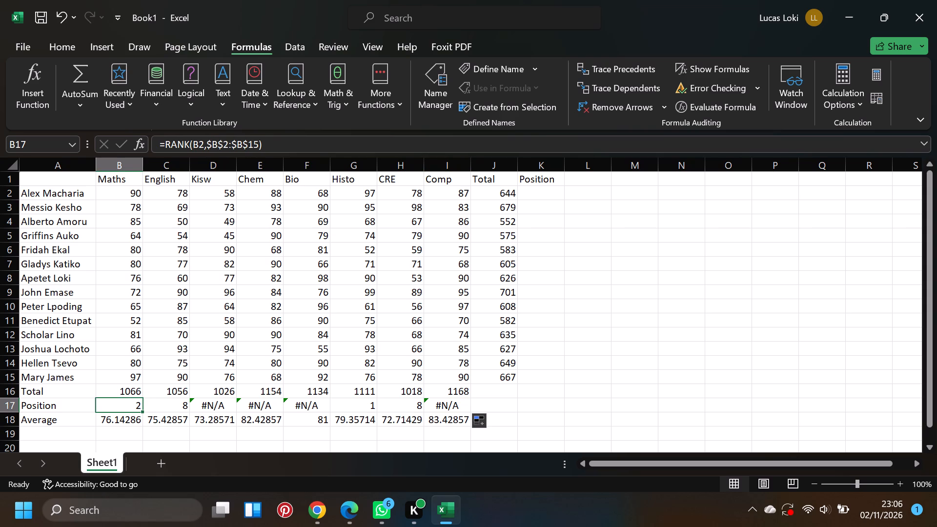
{"action": "left_click", "coordinate": [176, 406]}
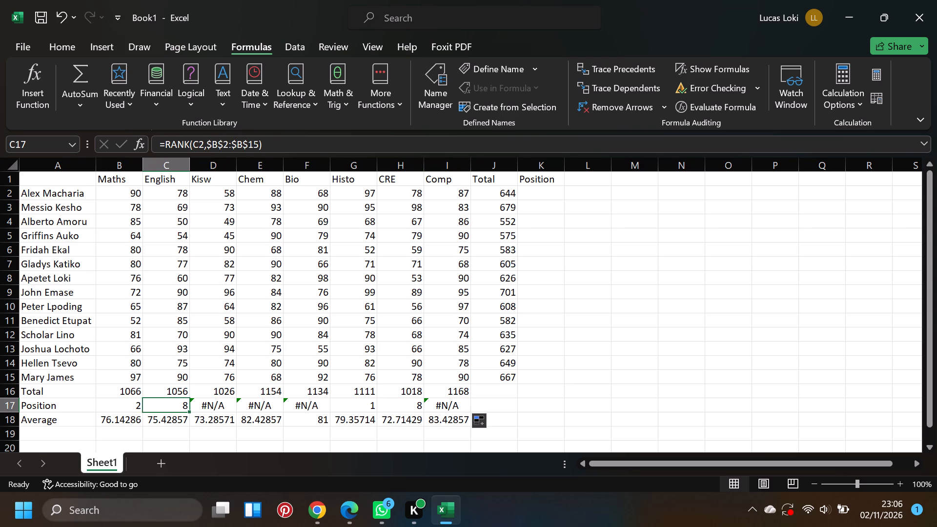
Change the range in the Kisw position formula in D17 so it reads =RANK(D2,$D$2:$D$15).
{"action": "left_click", "coordinate": [221, 407]}
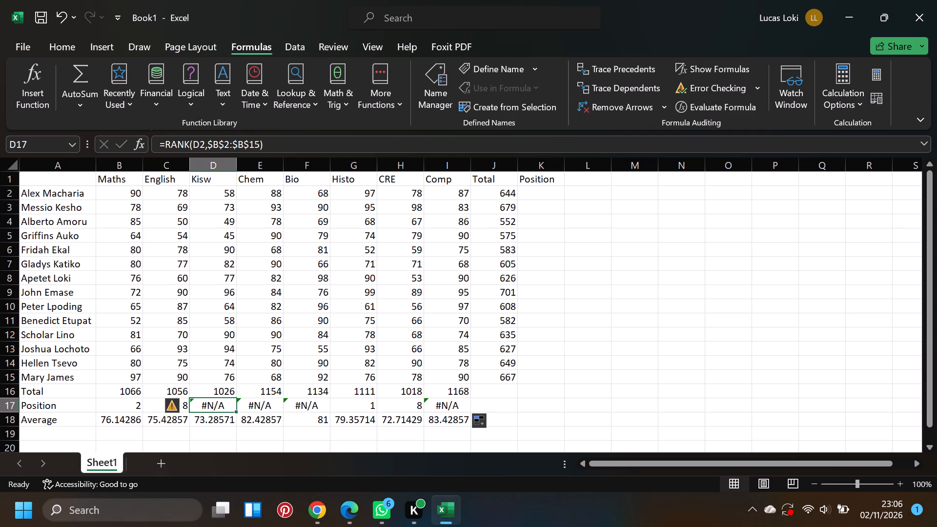
{"action": "left_click", "coordinate": [218, 142]}
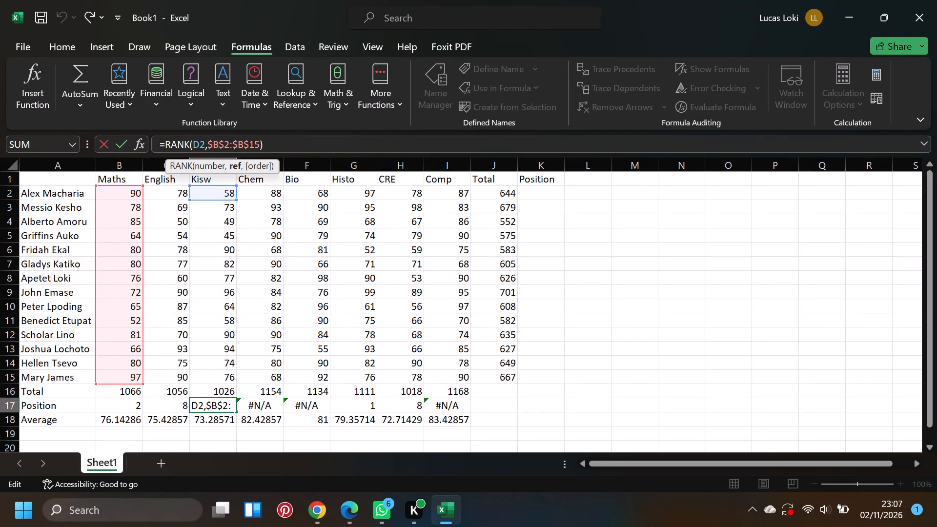
{"action": "key", "text": "BackSpace"}
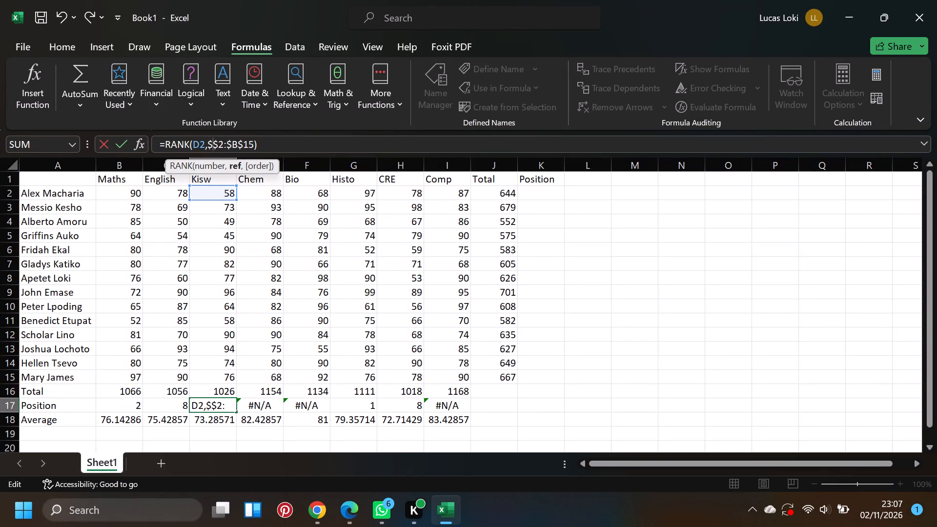
{"action": "key", "text": "d"}
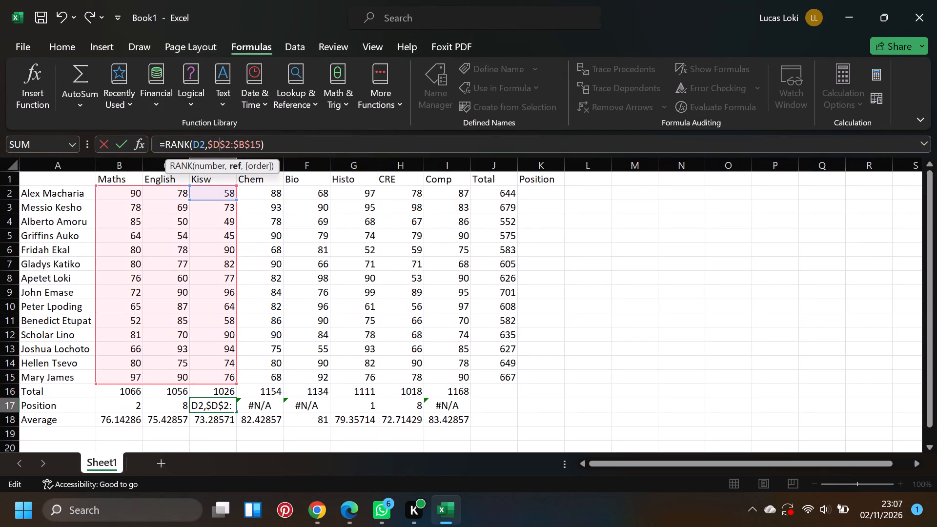
{"action": "left_click", "coordinate": [244, 143]}
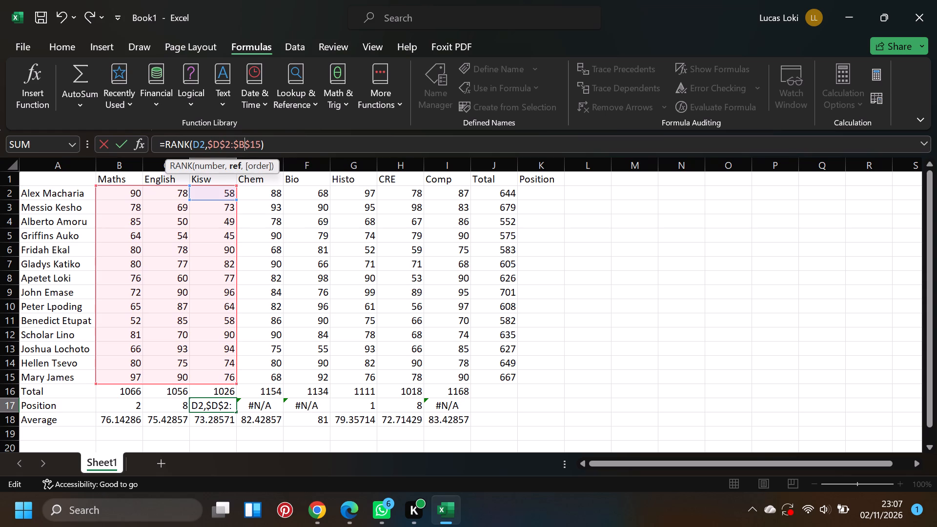
{"action": "key", "text": "BackSpace"}
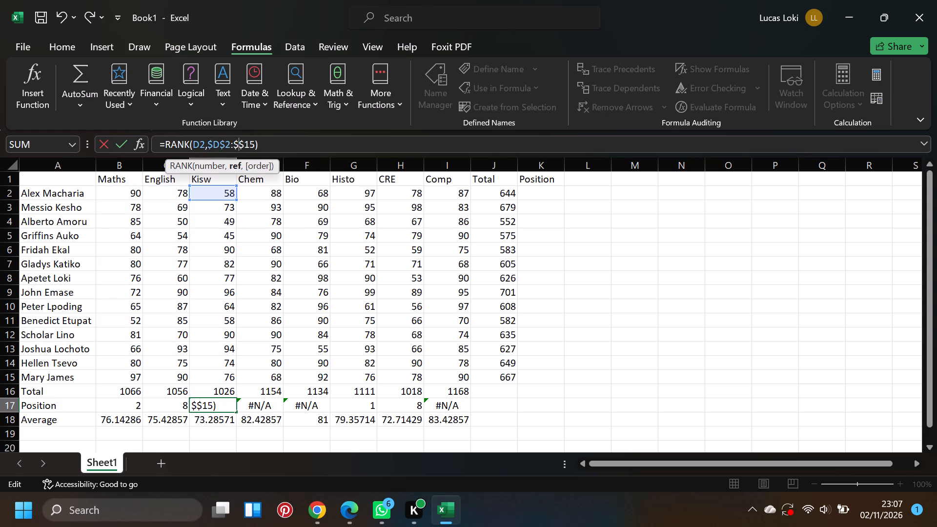
{"action": "key", "text": "d"}
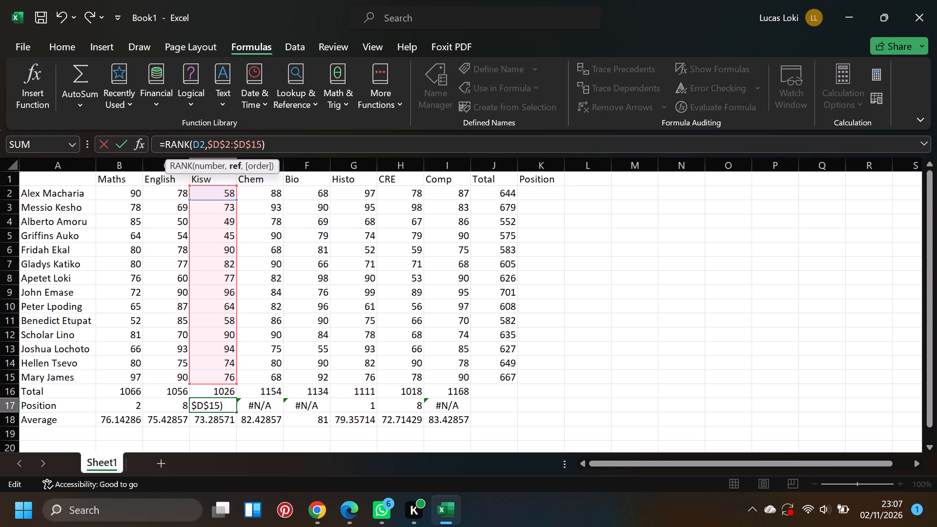
{"action": "key", "text": "Return"}
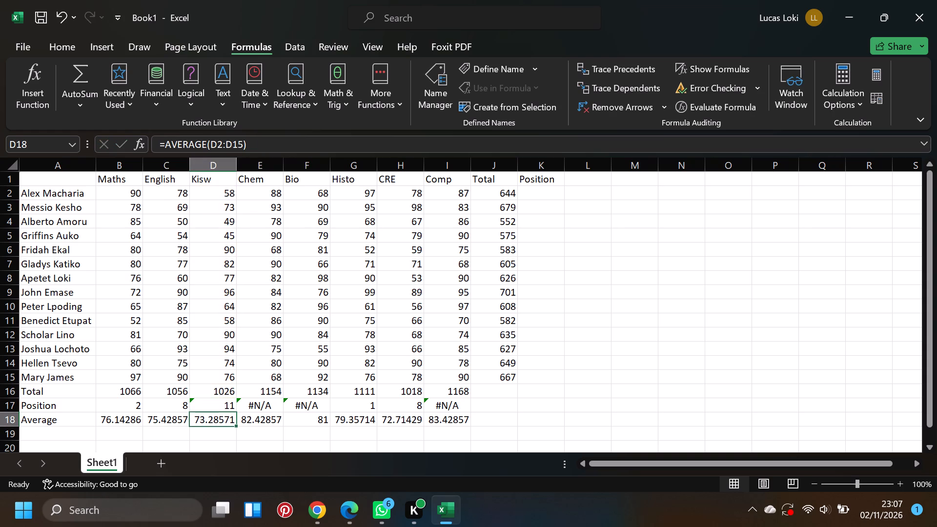
Change the range in the Chem position formula in E17 so it reads =RANK(E2,$E$2:$E$15).
{"action": "left_click", "coordinate": [270, 405]}
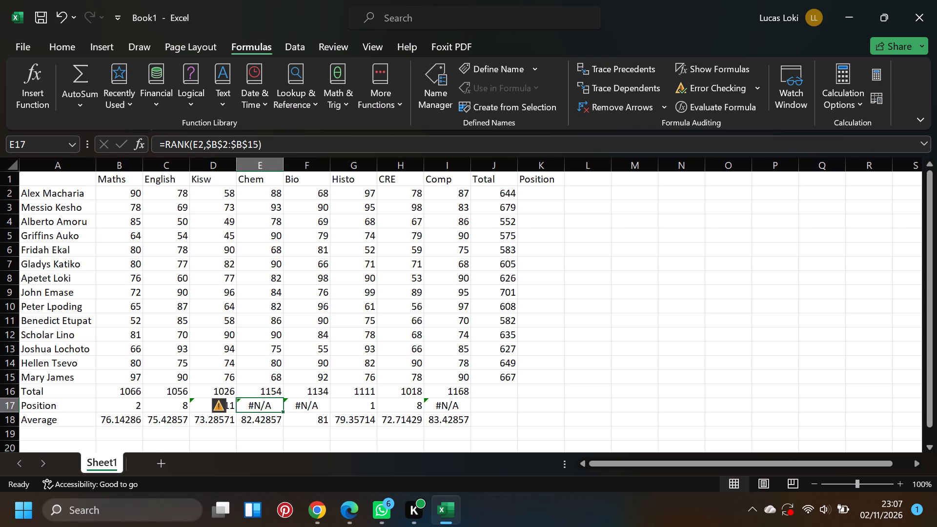
{"action": "left_click", "coordinate": [216, 142]}
{"action": "key", "text": "BackSpace"}
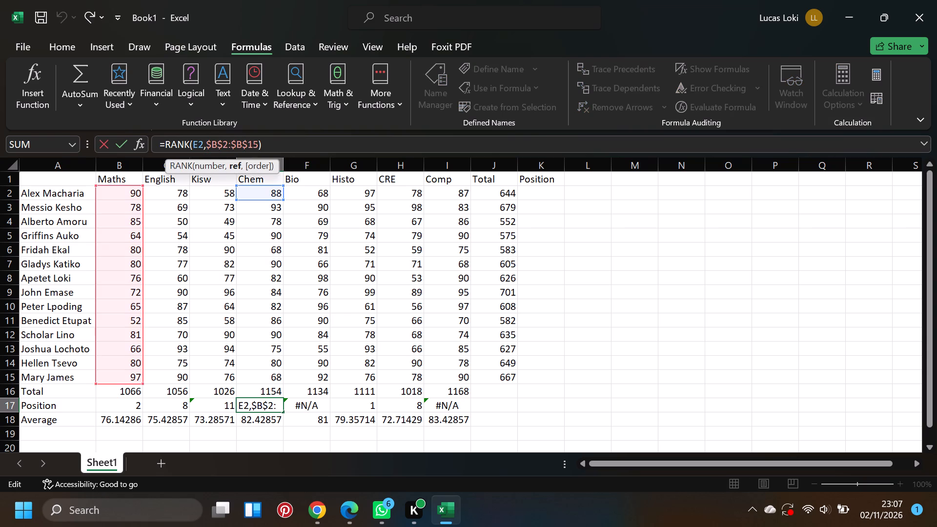
{"action": "key", "text": "e"}
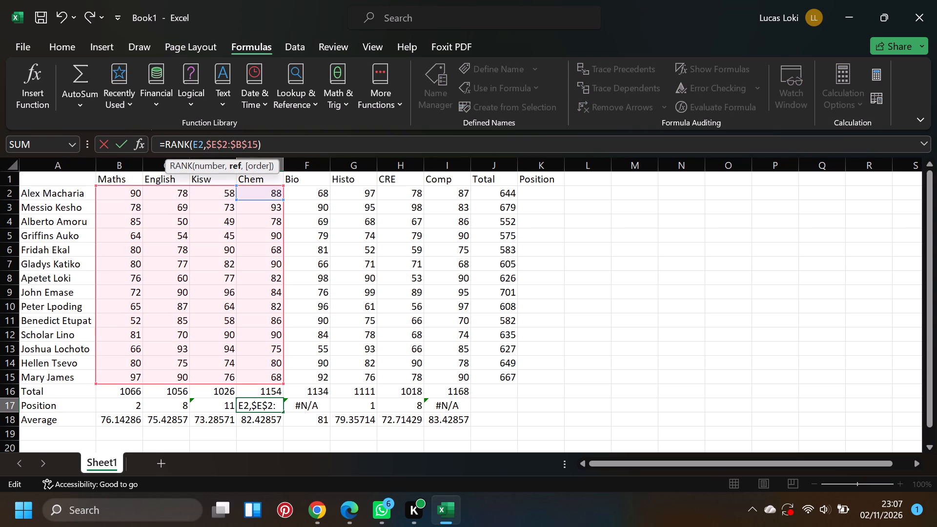
{"action": "left_click", "coordinate": [242, 141]}
{"action": "key", "text": "BackSpace"}
{"action": "key", "text": "e"}
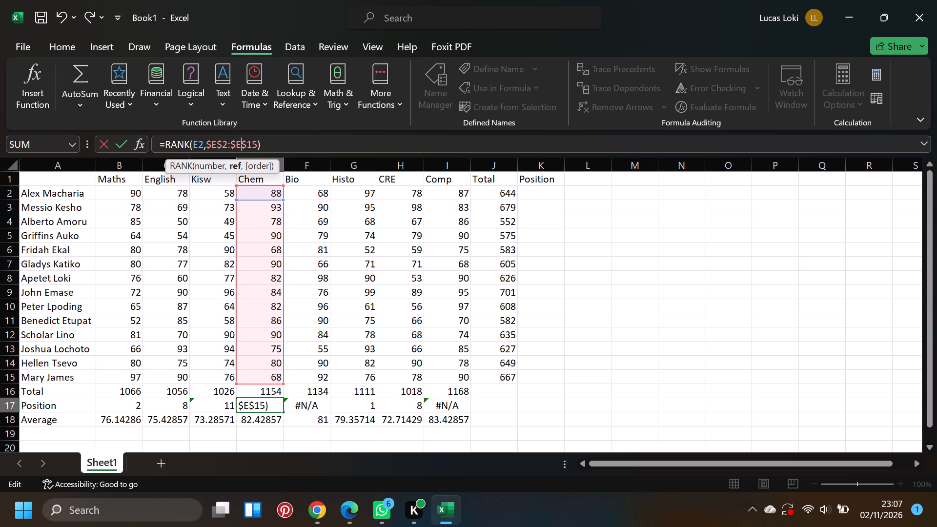
{"action": "key", "text": "Return"}
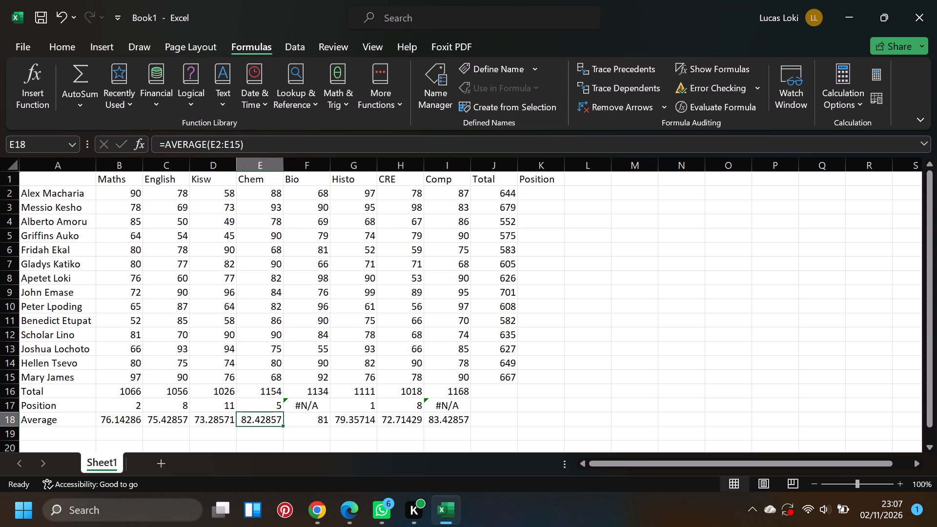
Change the range in the Bio position formula in F17 so it reads =RANK(F2,$F$2:$F$15).
{"action": "left_click", "coordinate": [313, 404]}
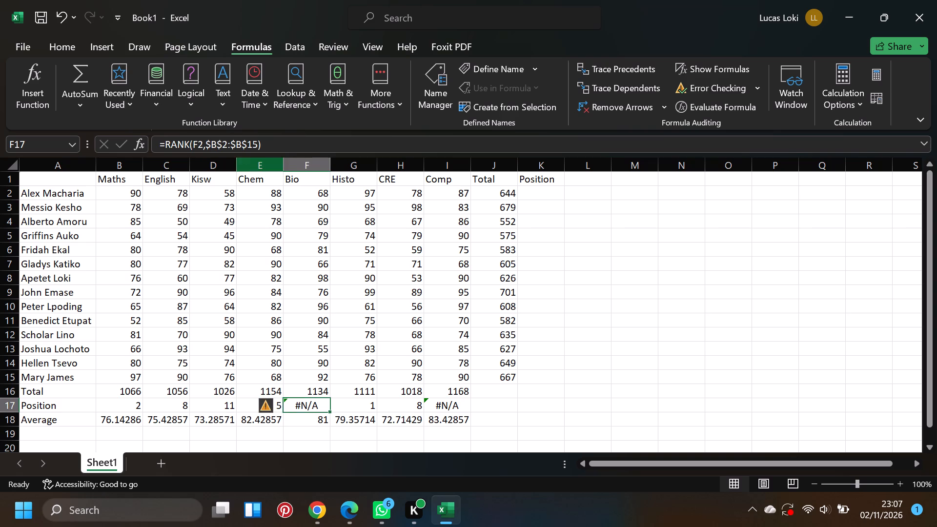
{"action": "left_click", "coordinate": [217, 143]}
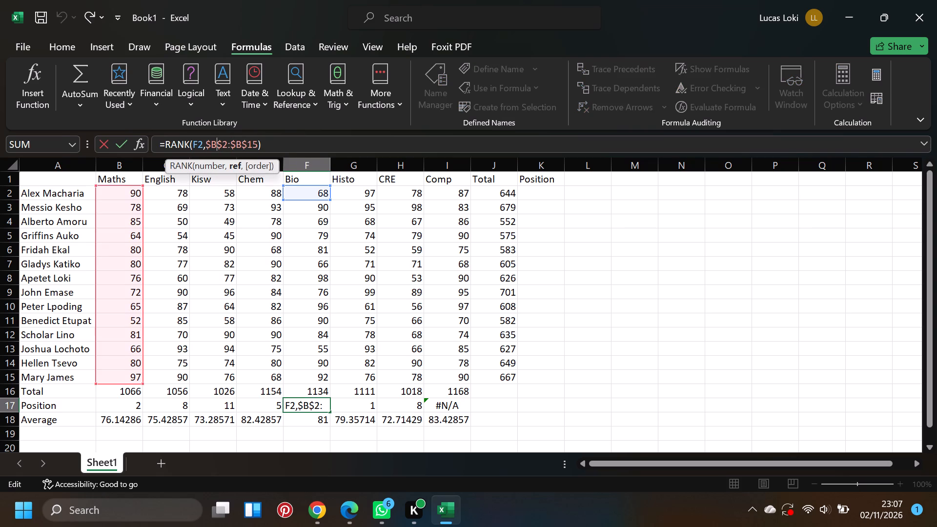
{"action": "key", "text": "BackSpace"}
{"action": "key", "text": "f"}
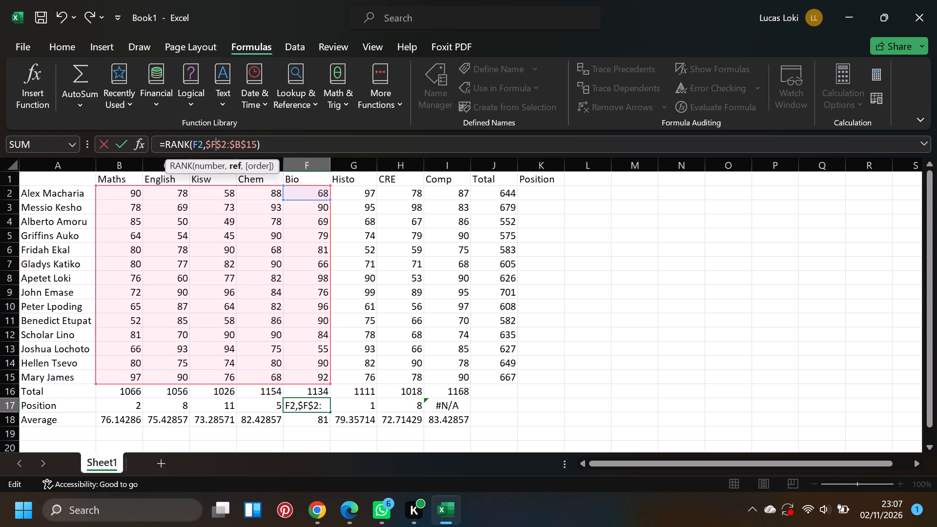
{"action": "left_click", "coordinate": [242, 141]}
{"action": "key", "text": "BackSpace"}
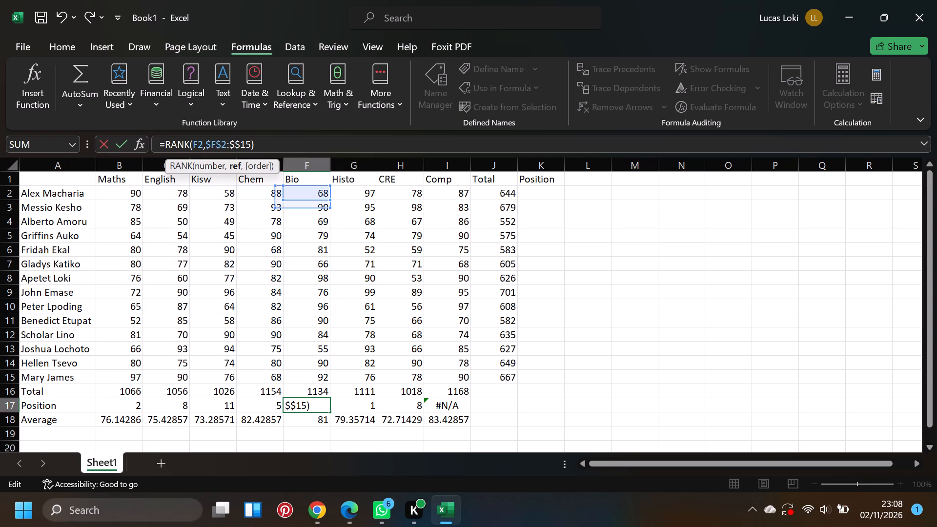
{"action": "key", "text": "f"}
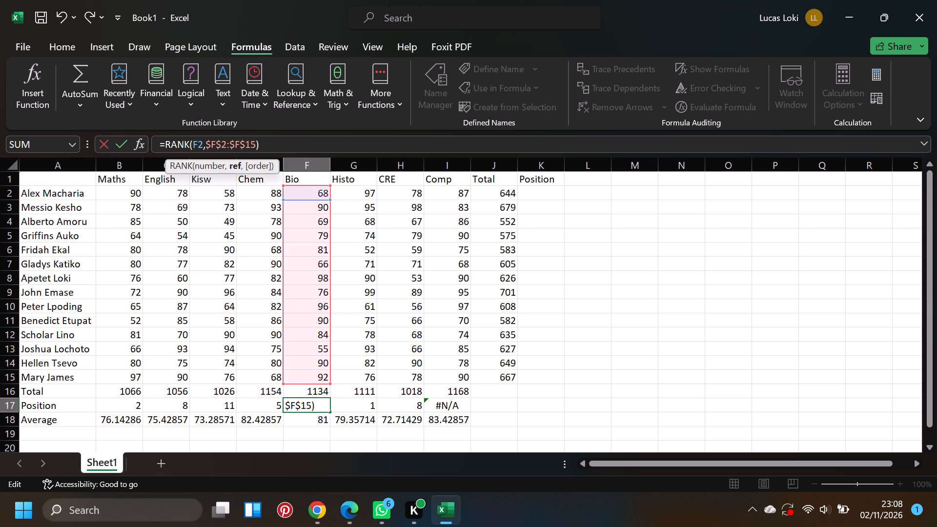
{"action": "key", "text": "Return"}
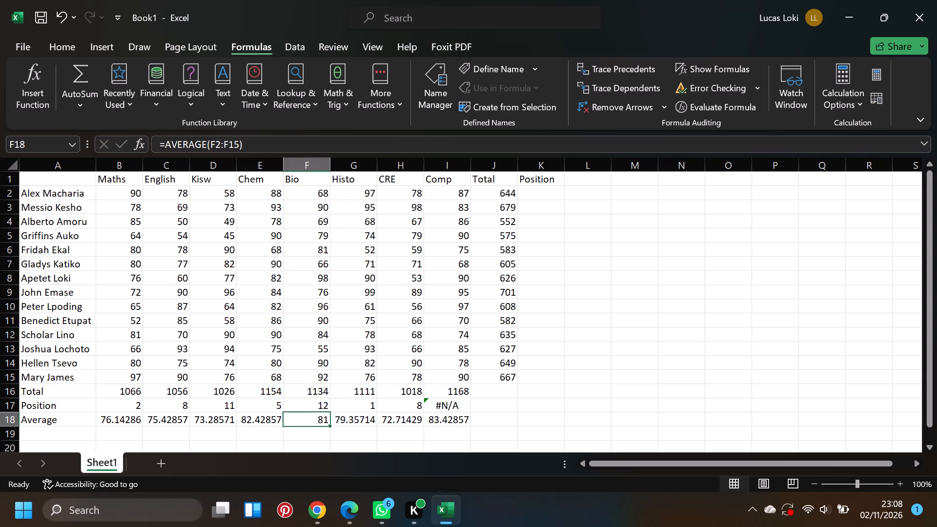
Change the range in the Comp position formula in I17 so it reads =RANK(I2,$I$2:$I$15).
{"action": "left_click", "coordinate": [453, 408]}
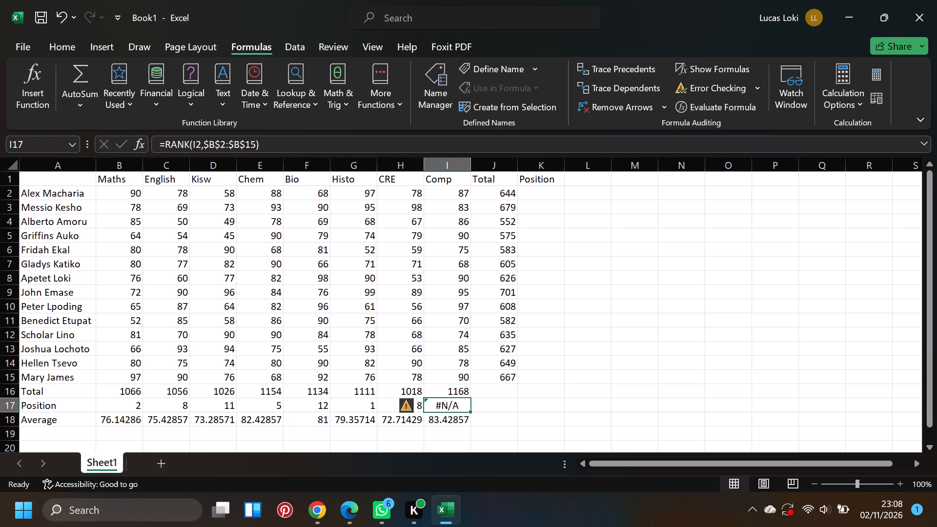
{"action": "left_click", "coordinate": [238, 142]}
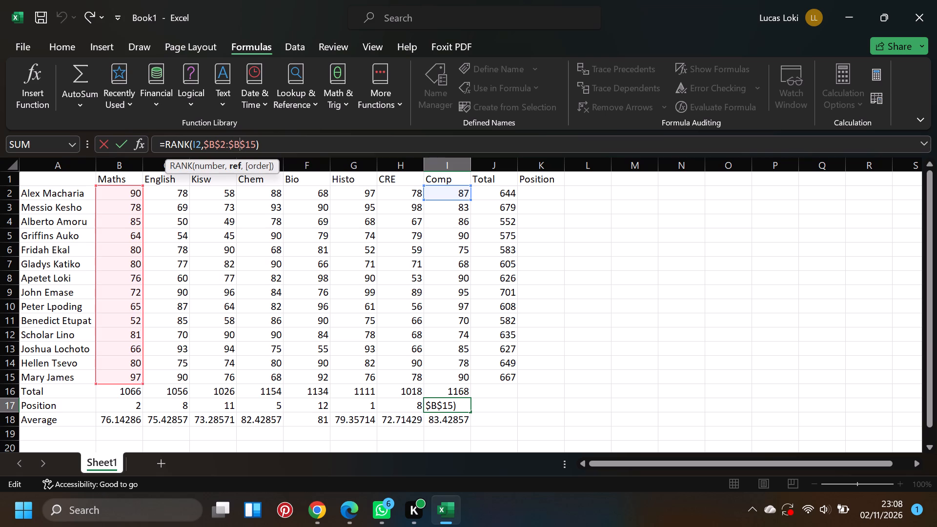
{"action": "key", "text": "BackSpace"}
{"action": "key", "text": "i"}
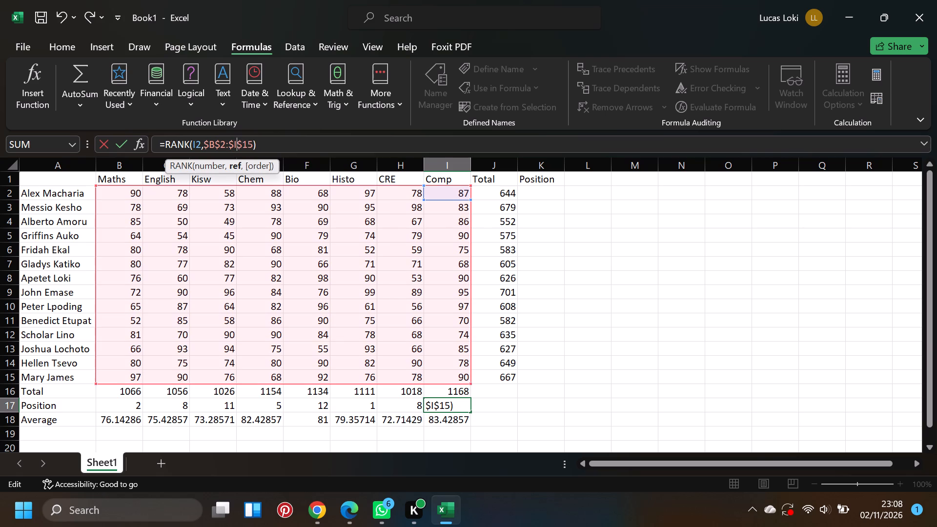
{"action": "key", "text": "Left"}
{"action": "key", "text": "Left"}
{"action": "key", "text": "Left"}
{"action": "key", "text": "Left"}
{"action": "key", "text": "Left"}
{"action": "key", "text": "BackSpace"}
{"action": "key", "text": "i"}
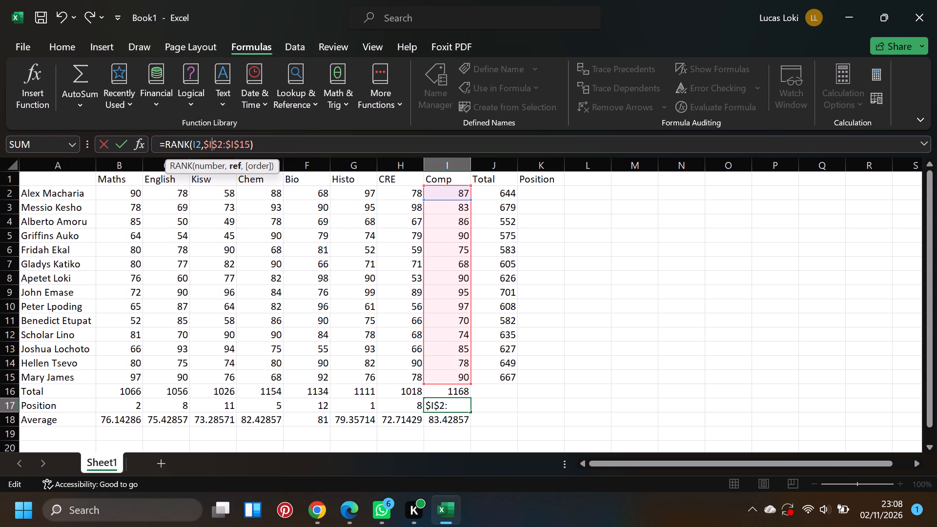
{"action": "key", "text": "Return"}
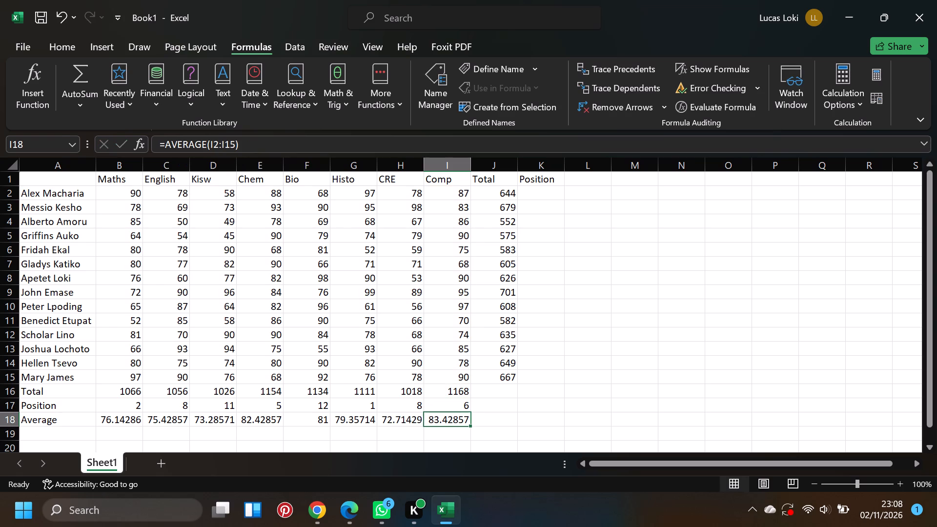
Change the range in the CRE position formula in H17 so it reads =RANK(H2,$H$2:$H$15).
{"action": "left_click", "coordinate": [414, 407]}
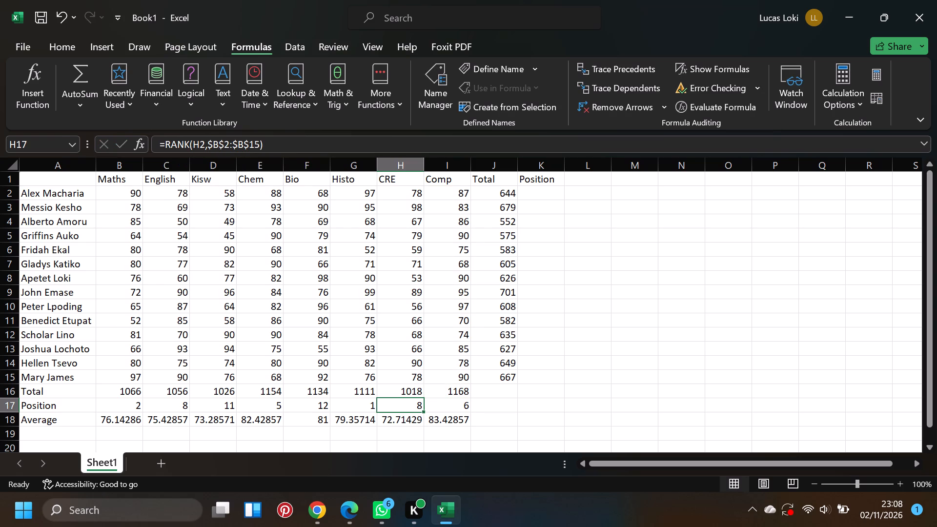
{"action": "left_click", "coordinate": [243, 144]}
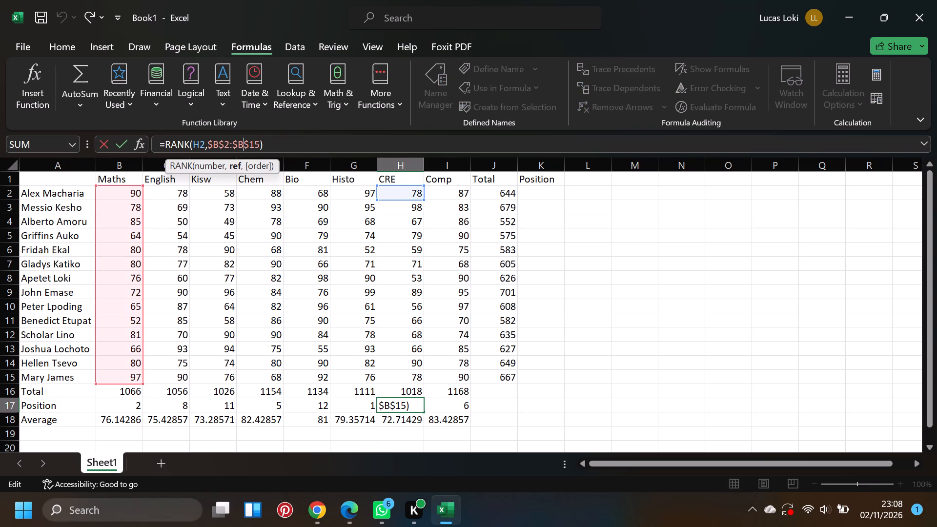
{"action": "key", "text": "BackSpace"}
{"action": "key", "text": "h"}
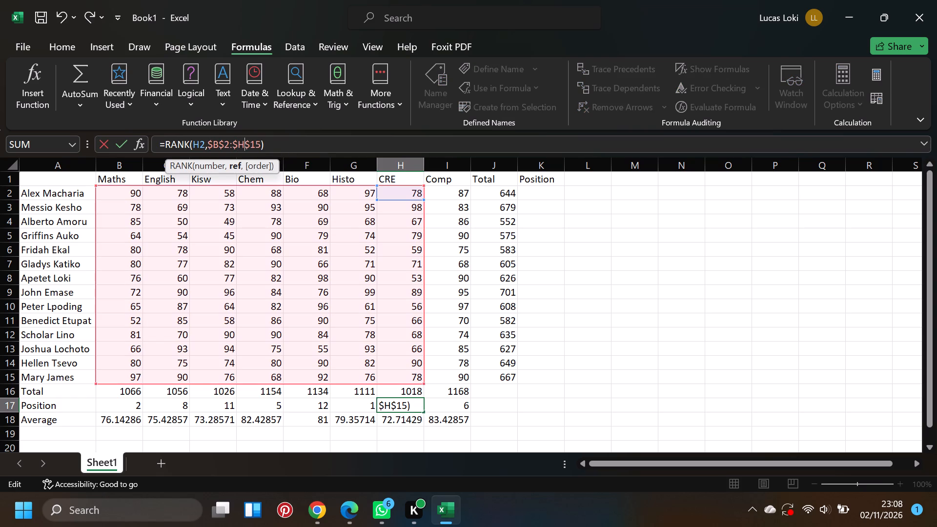
{"action": "left_click", "coordinate": [217, 142]}
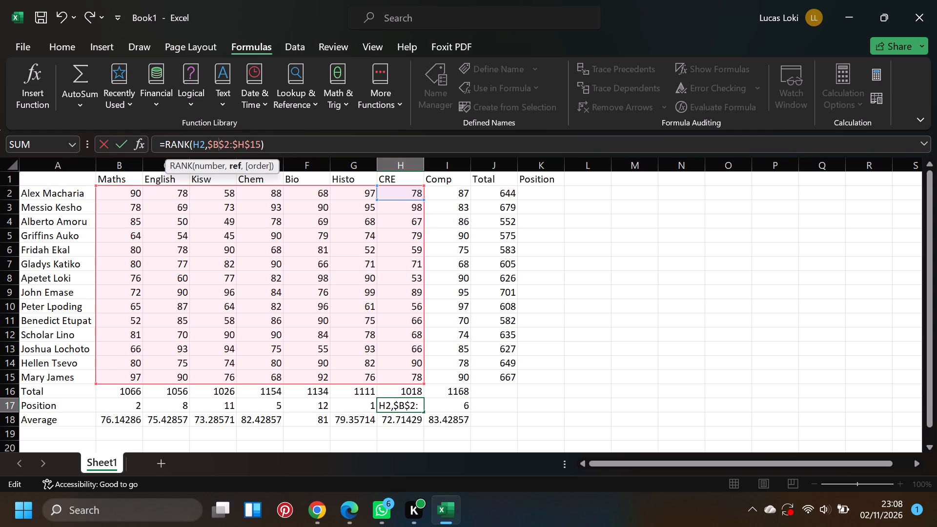
{"action": "key", "text": "BackSpace"}
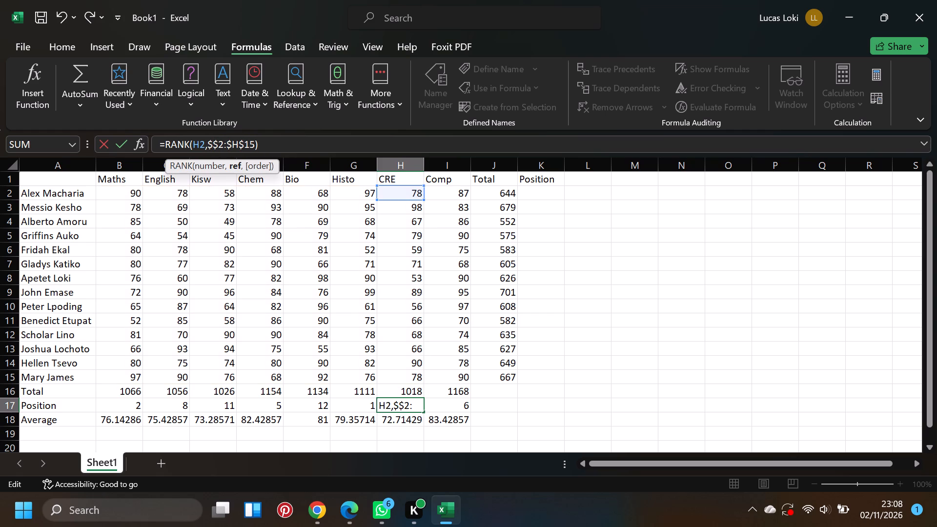
{"action": "key", "text": "h"}
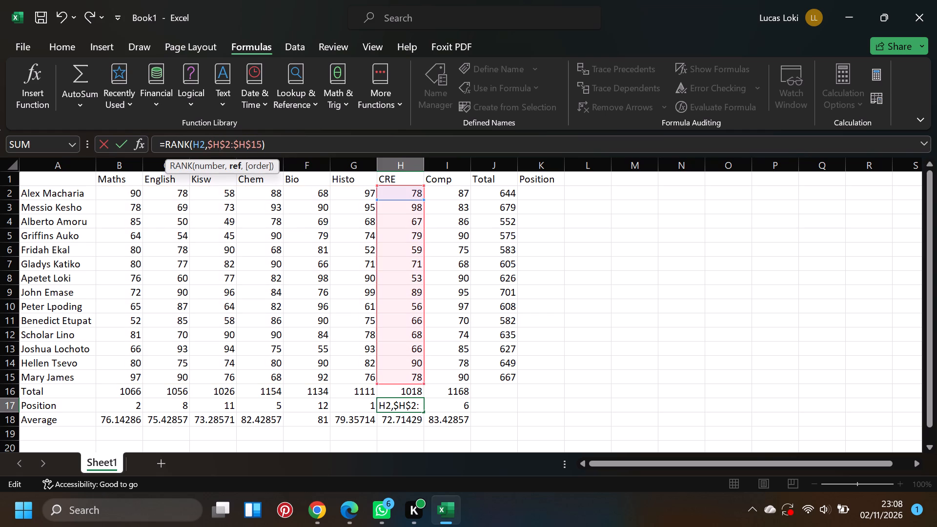
{"action": "key", "text": "Return"}
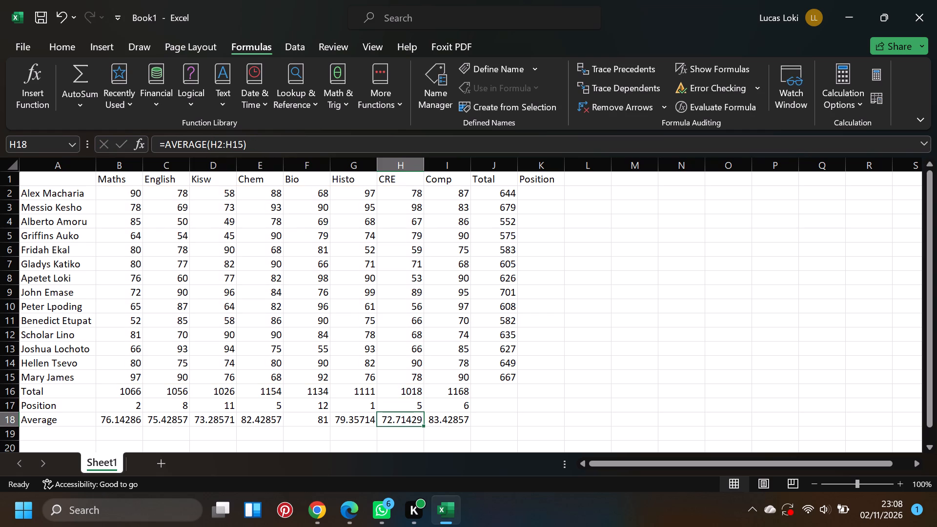
Change the range in the English position formula in C17 so it reads =RANK(C2,$C$2:$C$15).
{"action": "left_click", "coordinate": [174, 407]}
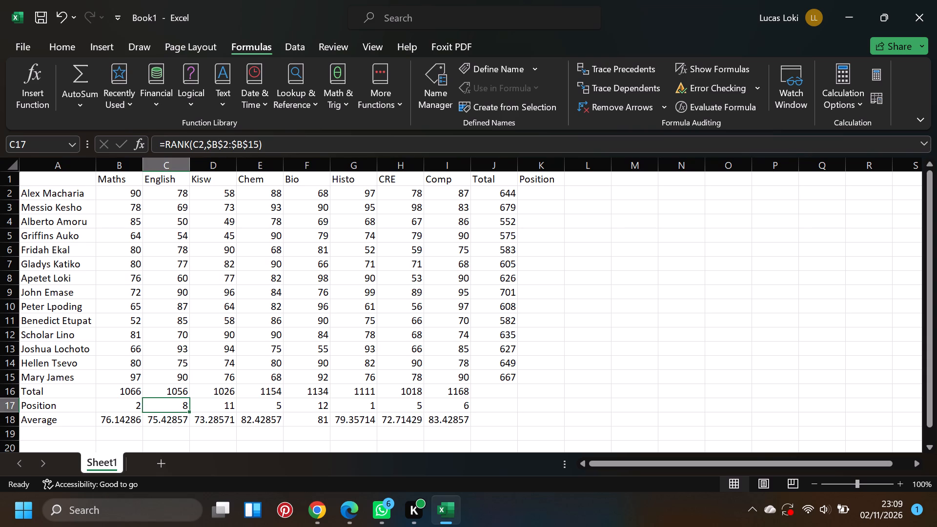
{"action": "left_click", "coordinate": [217, 143]}
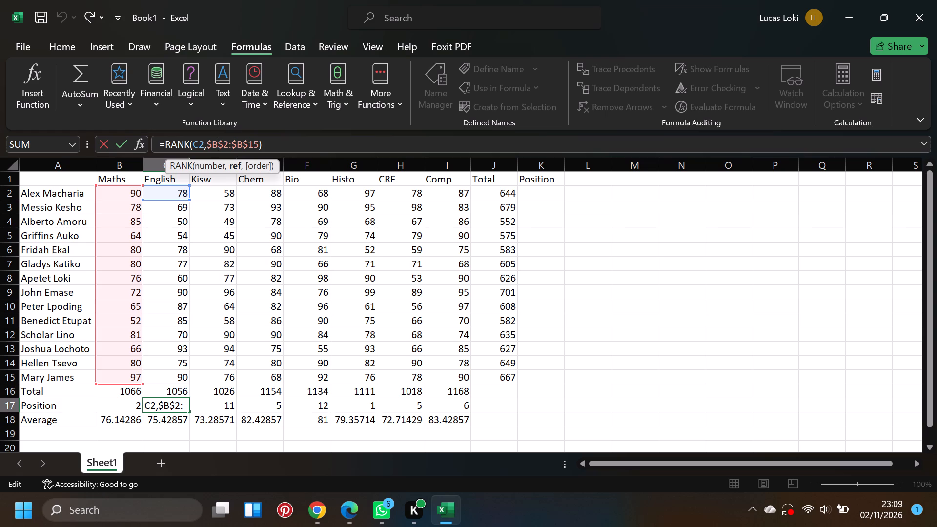
{"action": "key", "text": "BackSpace"}
{"action": "key", "text": "c"}
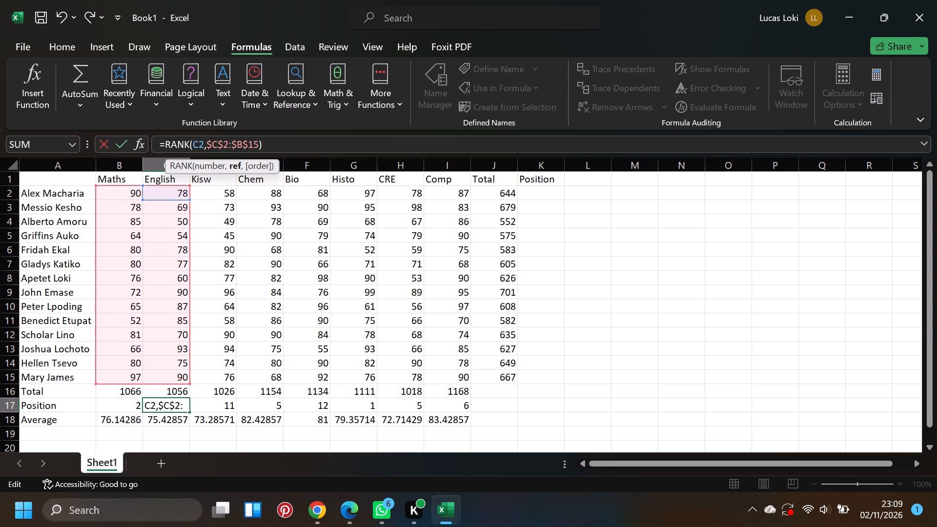
{"action": "left_click", "coordinate": [242, 143]}
{"action": "key", "text": "BackSpace"}
{"action": "key", "text": "c"}
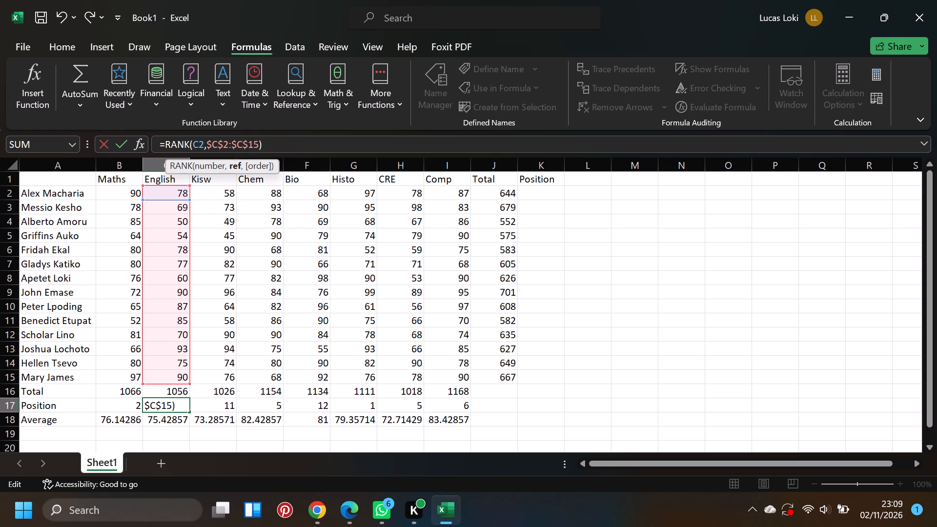
{"action": "key", "text": "Return"}
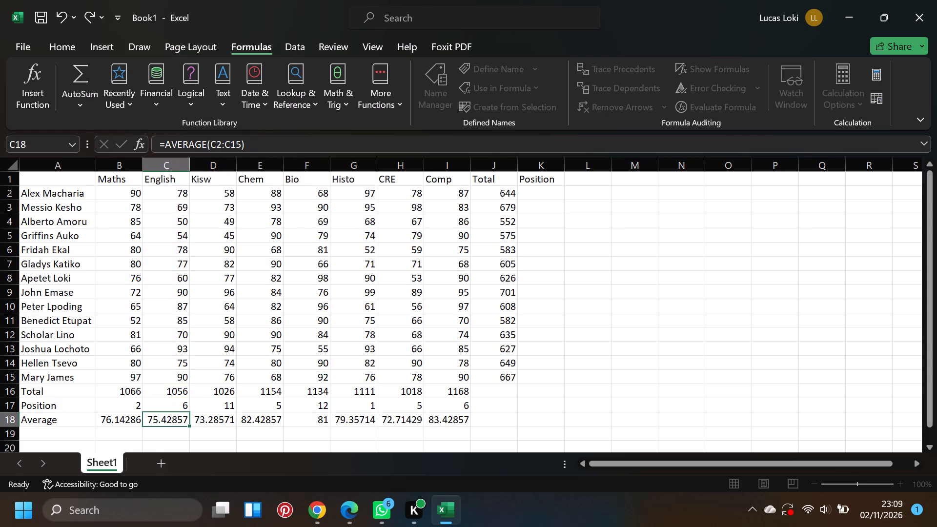
Change the range in the Histo position formula in G17 so it reads =RANK(G2,$G$2:$G$15).
{"action": "left_click", "coordinate": [226, 405]}
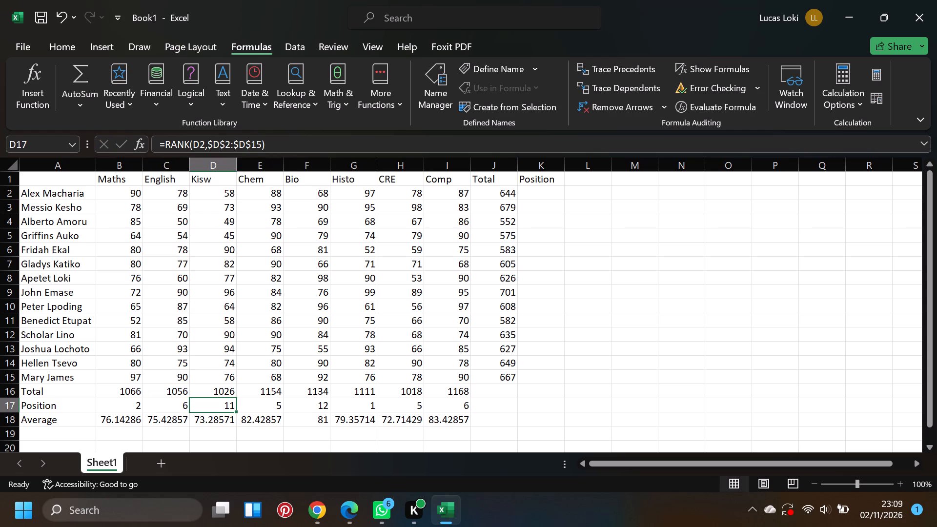
{"action": "left_click", "coordinate": [256, 413]}
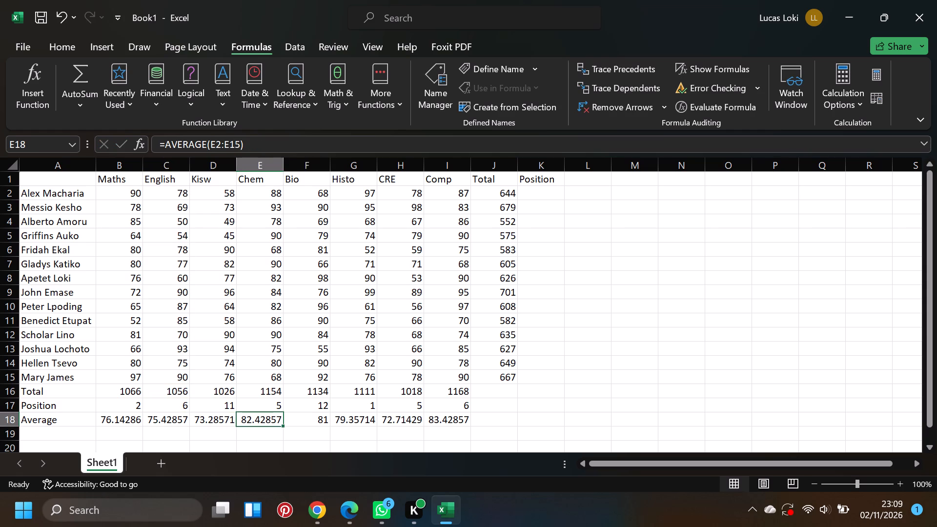
{"action": "left_click", "coordinate": [267, 405]}
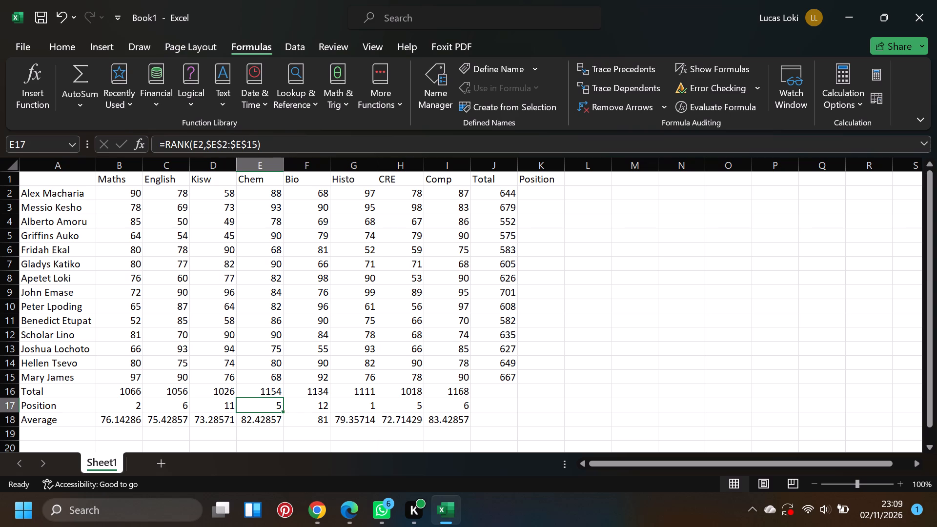
{"action": "left_click", "coordinate": [324, 405]}
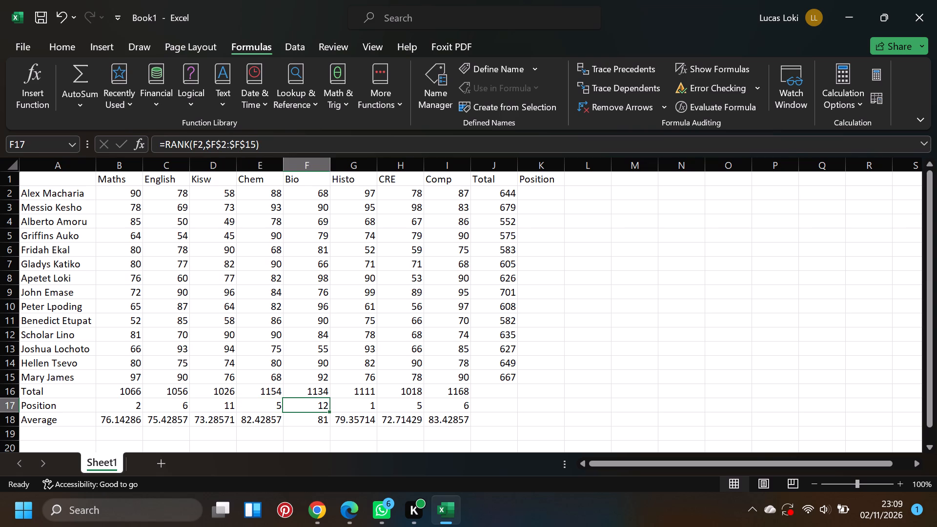
{"action": "left_click", "coordinate": [365, 406]}
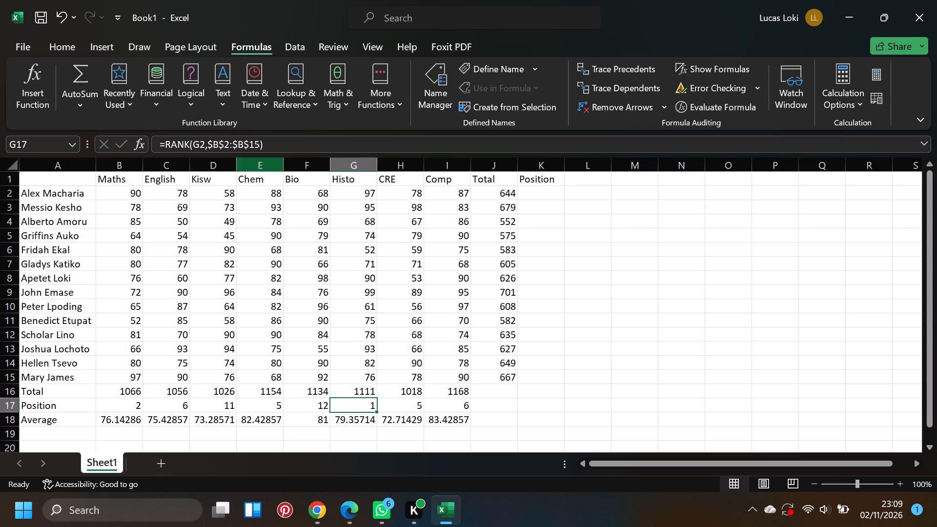
{"action": "left_click", "coordinate": [217, 143]}
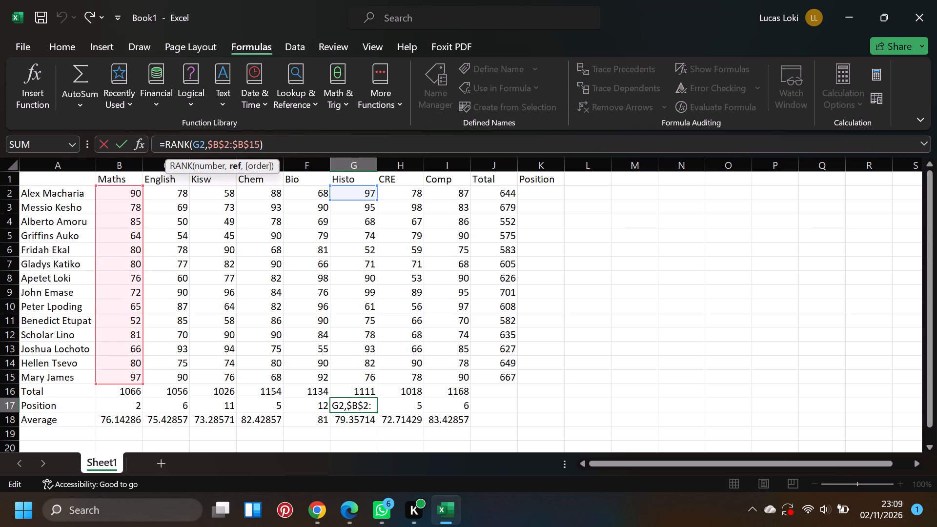
{"action": "key", "text": "BackSpace"}
{"action": "key", "text": "g"}
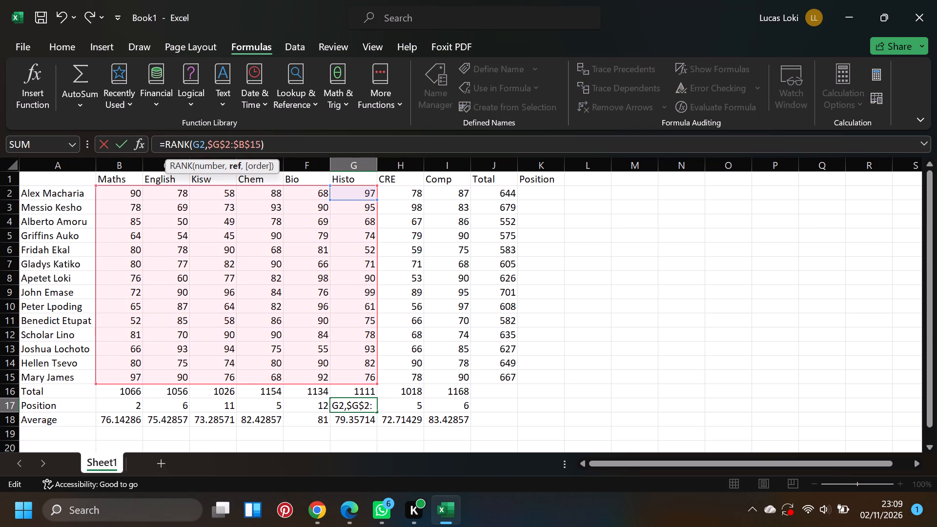
{"action": "left_click", "coordinate": [242, 144]}
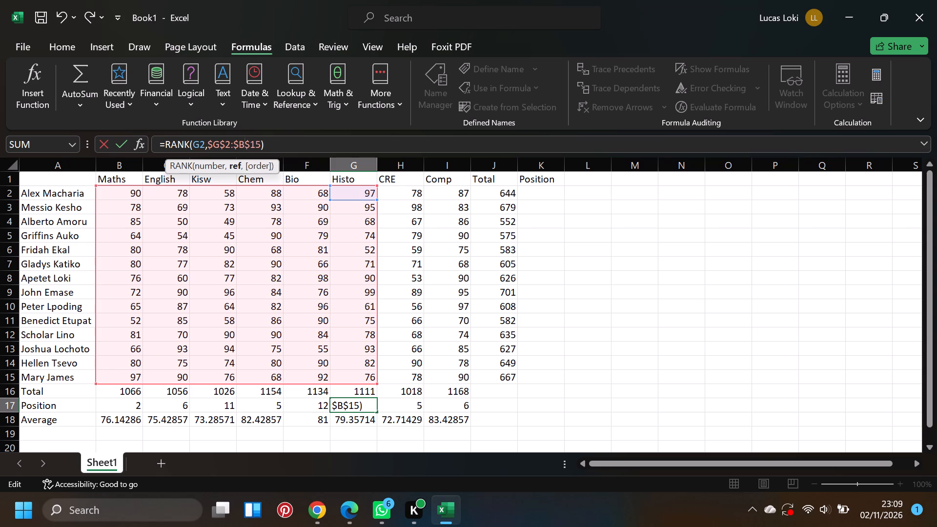
{"action": "key", "text": "BackSpace"}
{"action": "key", "text": "g"}
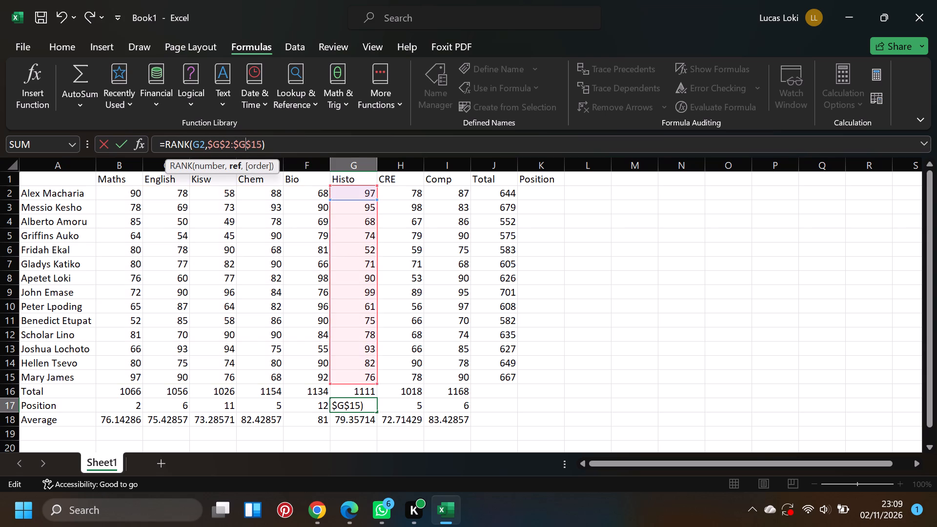
{"action": "key", "text": "Return"}
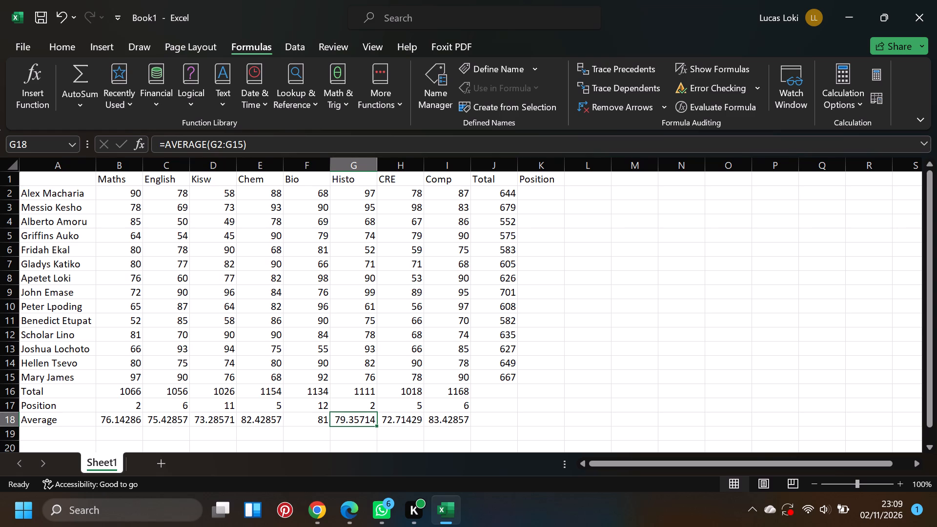
Review the position formulas in row 17 from Maths to Comp, checking that each ranks against its own column.
{"action": "left_click", "coordinate": [359, 406]}
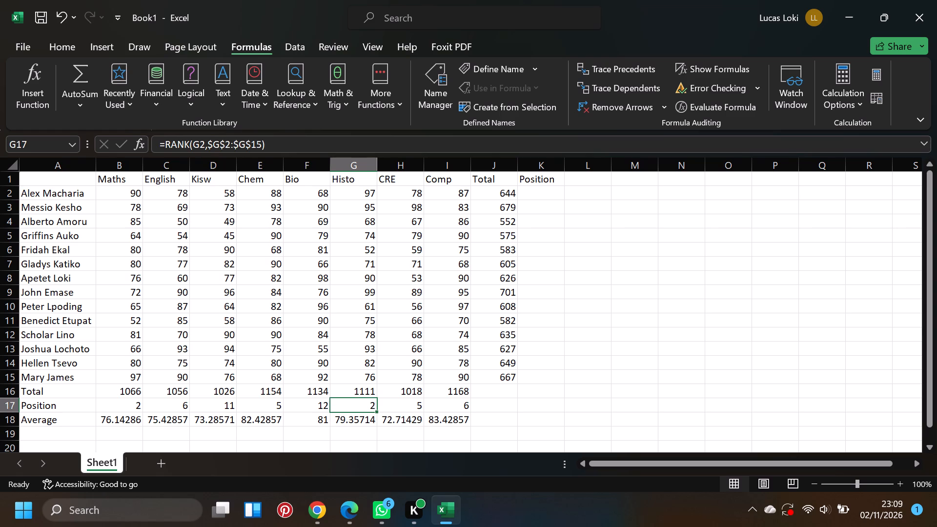
{"action": "left_click", "coordinate": [412, 403]}
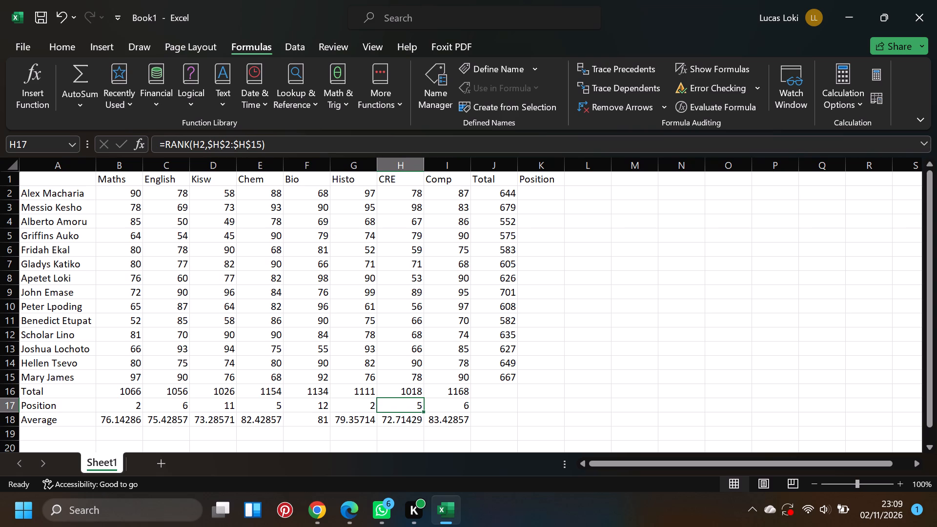
{"action": "left_click", "coordinate": [455, 410]}
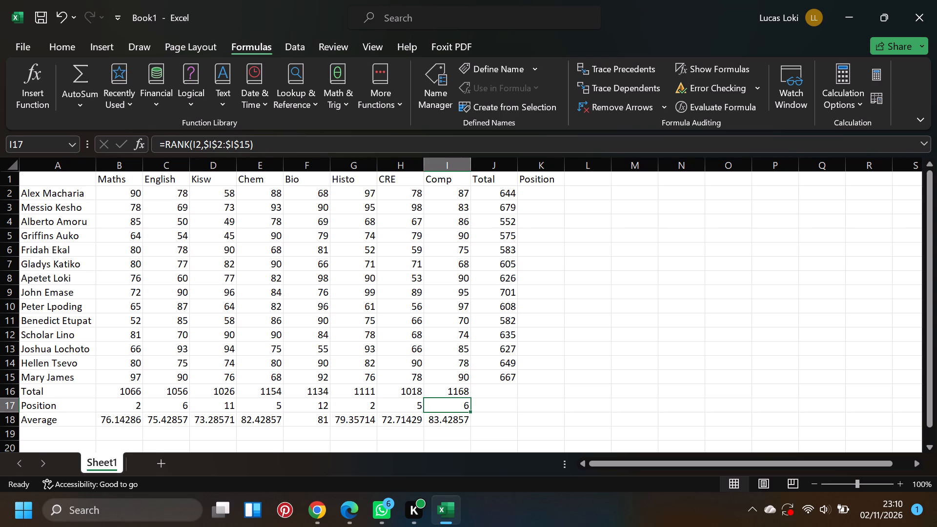
{"action": "left_click", "coordinate": [408, 410]}
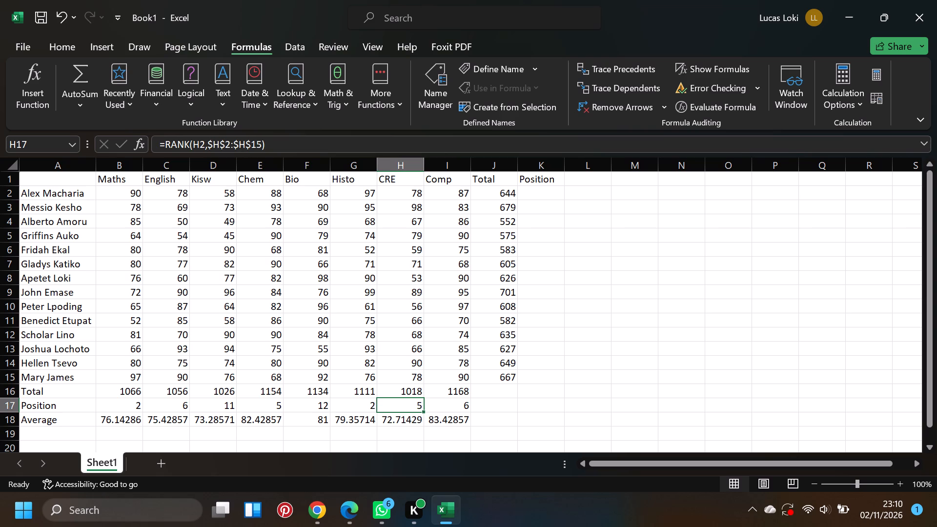
{"action": "left_click", "coordinate": [366, 397]}
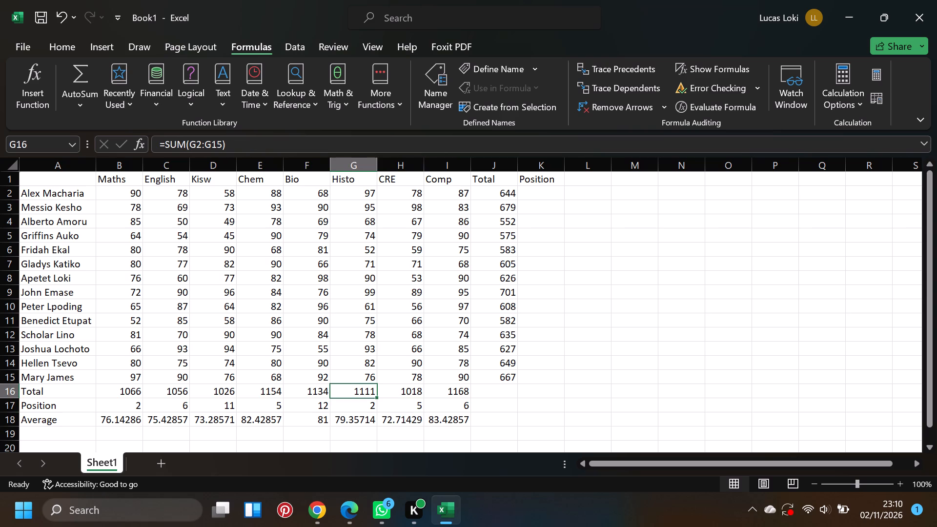
{"action": "left_click", "coordinate": [365, 407]}
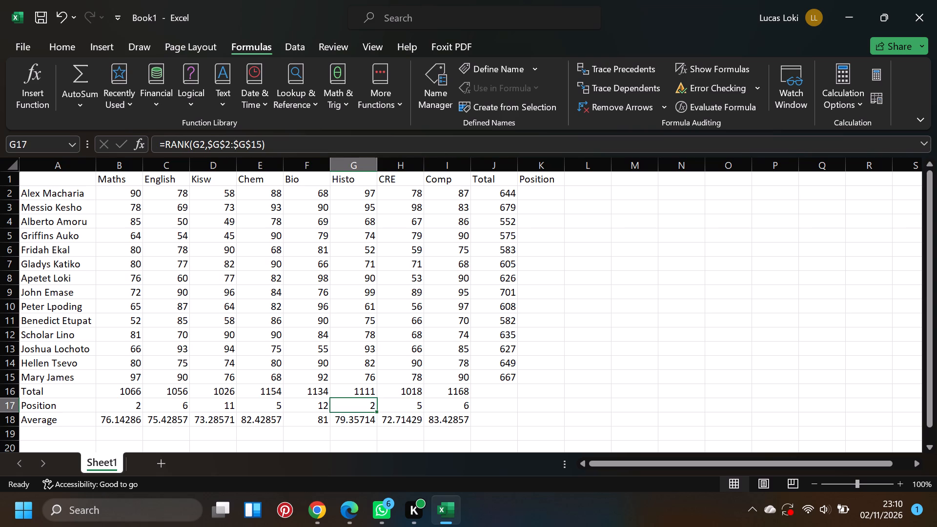
{"action": "left_click", "coordinate": [320, 405]}
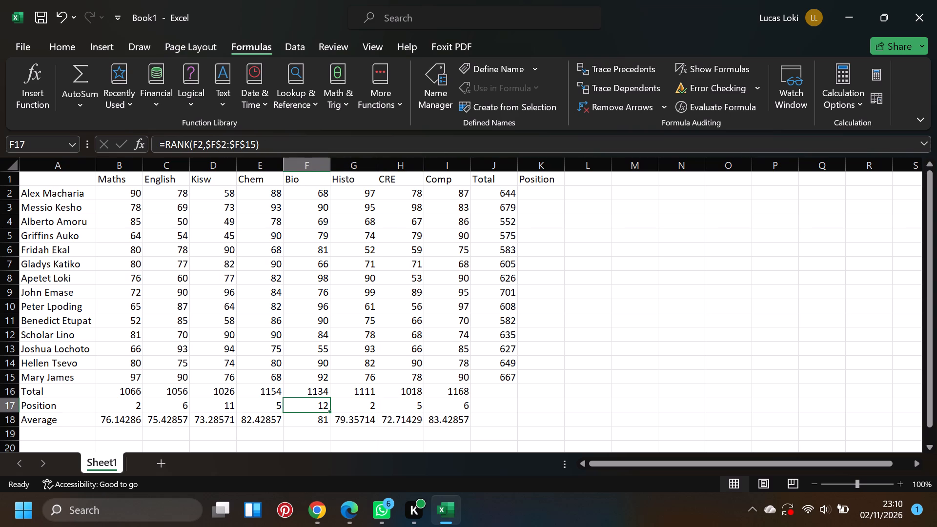
{"action": "left_click", "coordinate": [266, 402]}
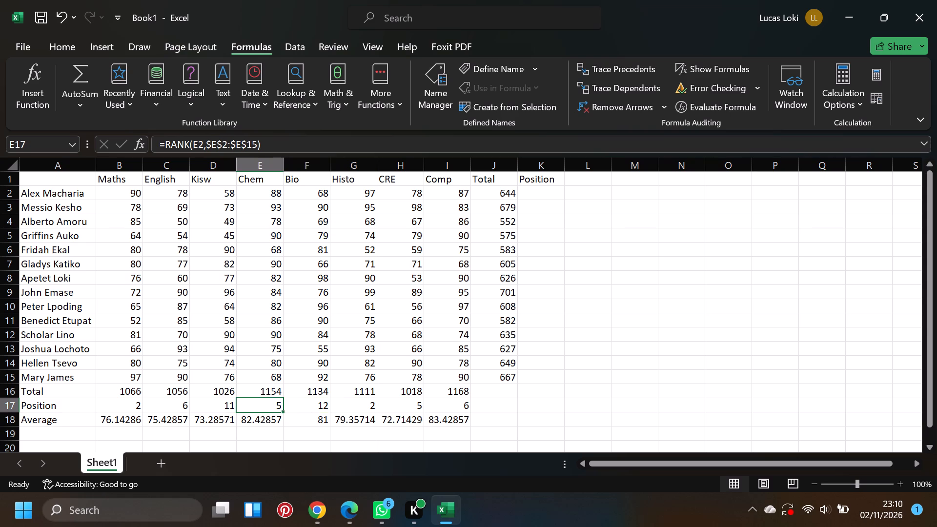
{"action": "left_click", "coordinate": [221, 403]}
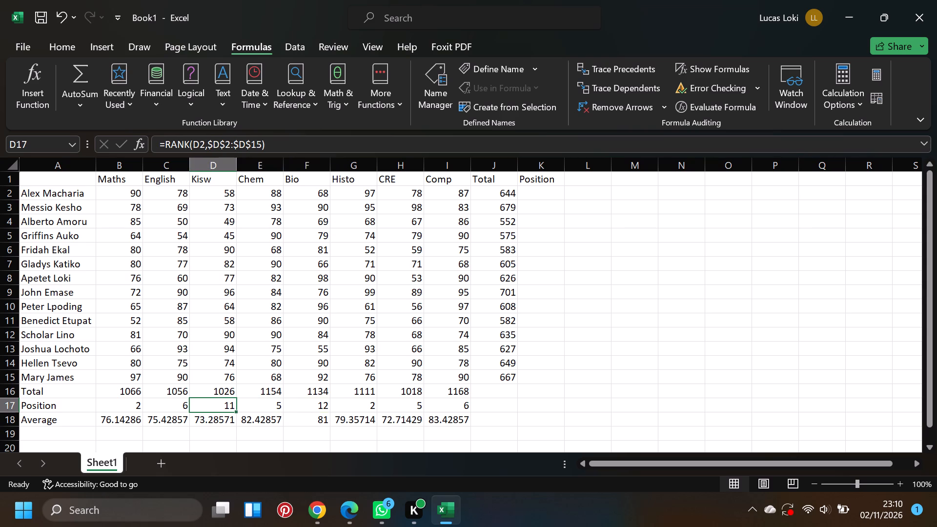
{"action": "left_click", "coordinate": [171, 406]}
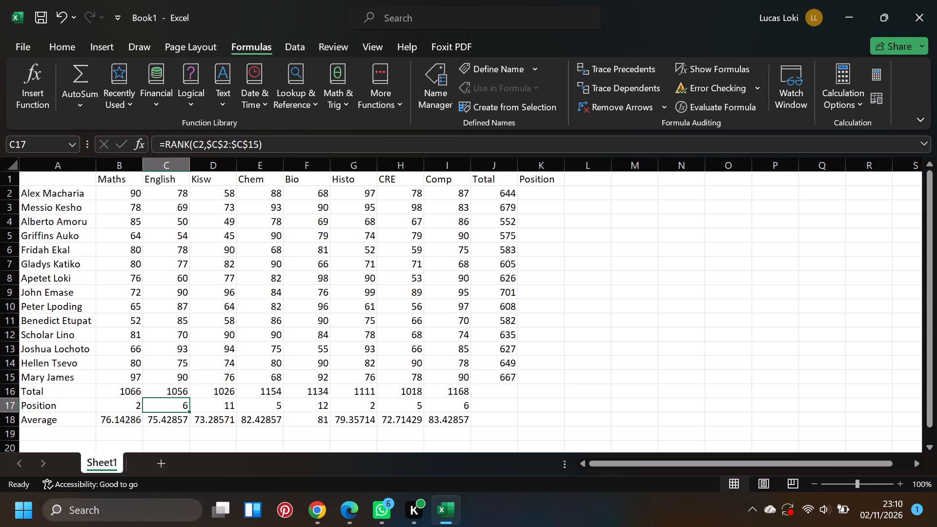
{"action": "left_click", "coordinate": [122, 408]}
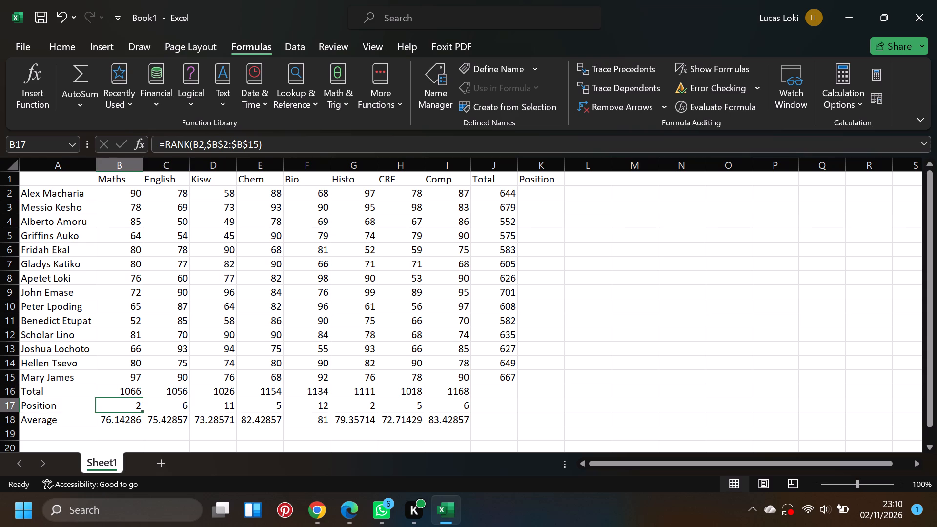
Enter the formula =RANK(J2,$J$2:$J$15,1) in K2 to rank the first student's total in ascending order.
{"action": "left_click", "coordinate": [541, 192]}
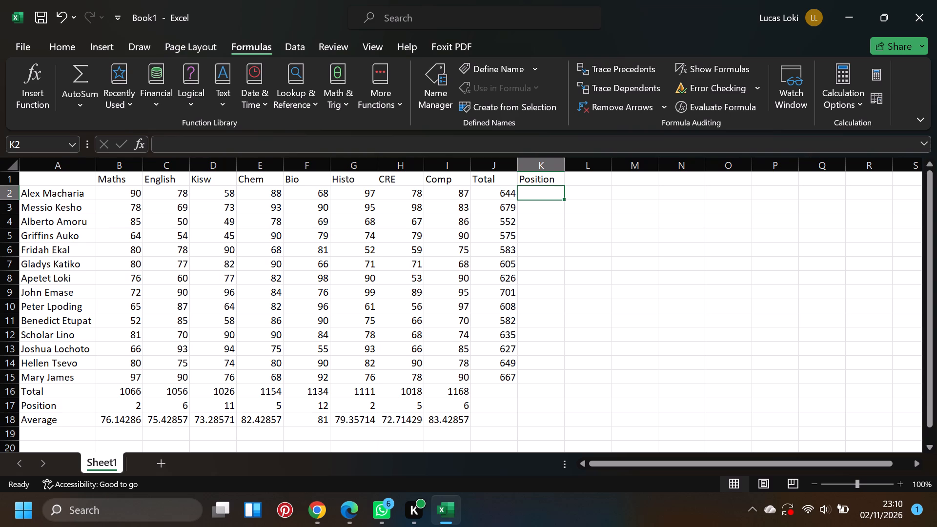
{"action": "key", "text": "equal"}
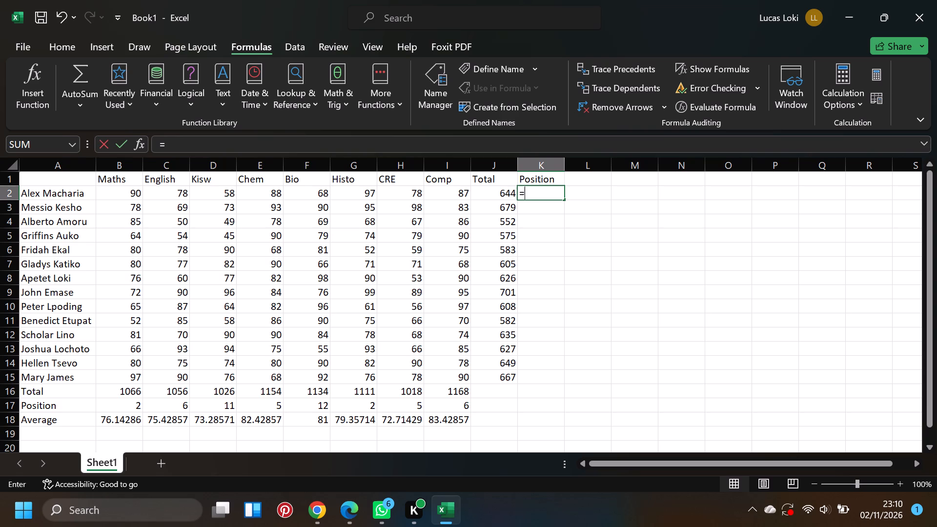
{"action": "type", "text": "RANK"}
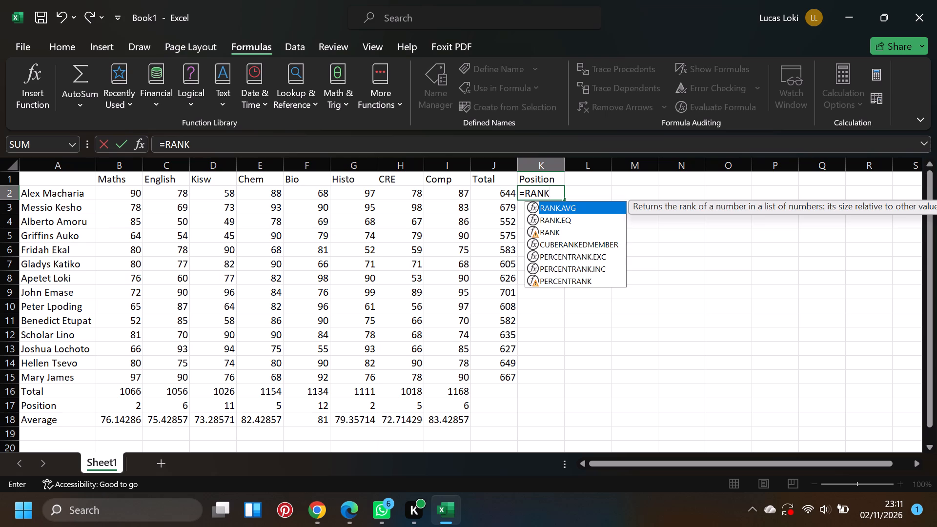
{"action": "key", "text": "shift+parenleft"}
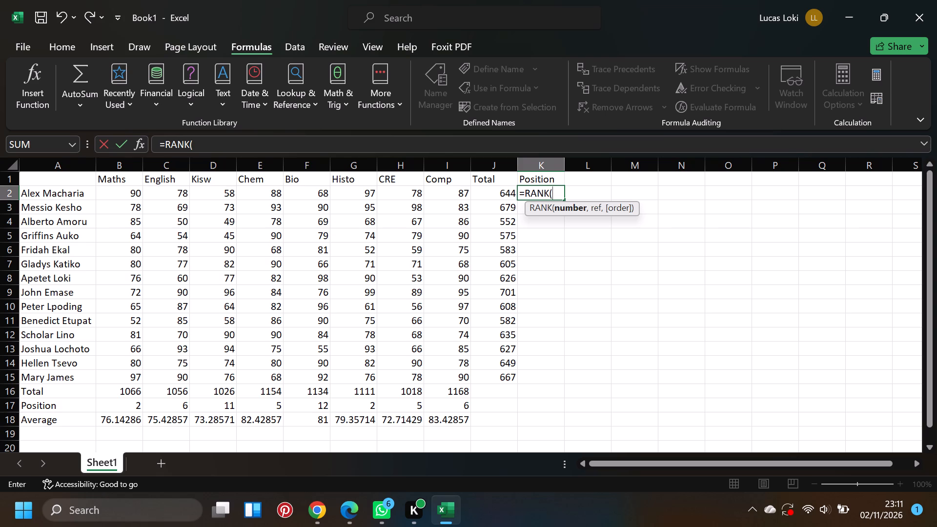
{"action": "key", "text": "j"}
{"action": "key", "text": "2"}
{"action": "key", "text": "comma"}
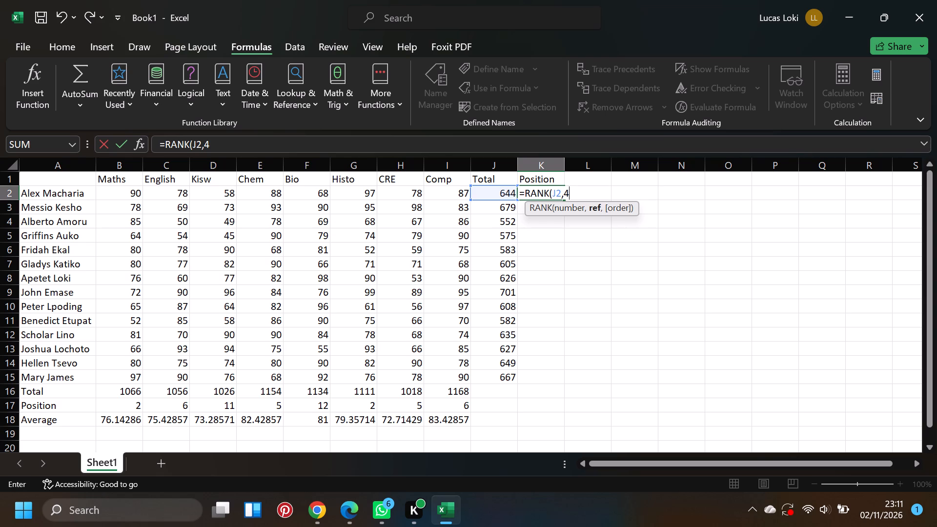
{"action": "key", "text": "BackSpace"}
{"action": "key", "text": "shift+dollar"}
{"action": "key", "text": "j"}
{"action": "key", "text": "BackSpace"}
{"action": "key", "text": "j"}
{"action": "key", "text": "shift+dollar"}
{"action": "key", "text": "2"}
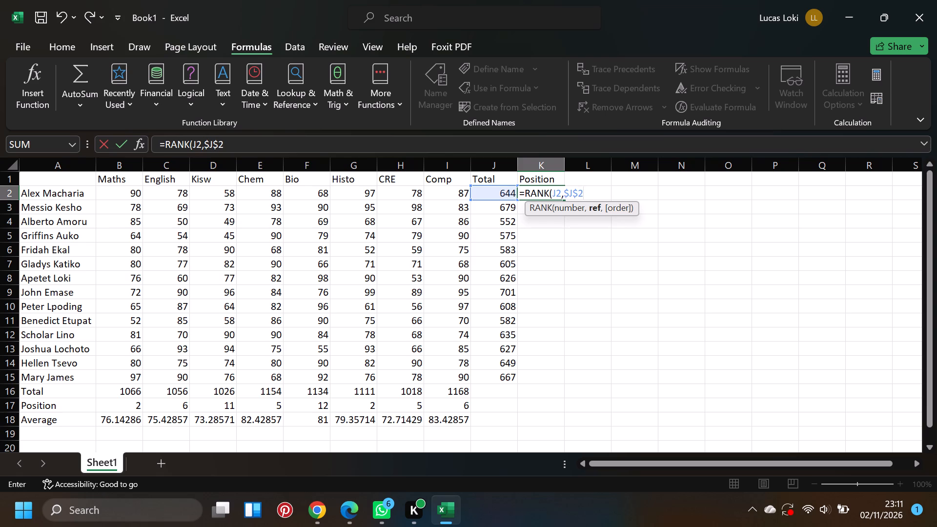
{"action": "key", "text": "shift+colon"}
{"action": "key", "text": "shift+dollar"}
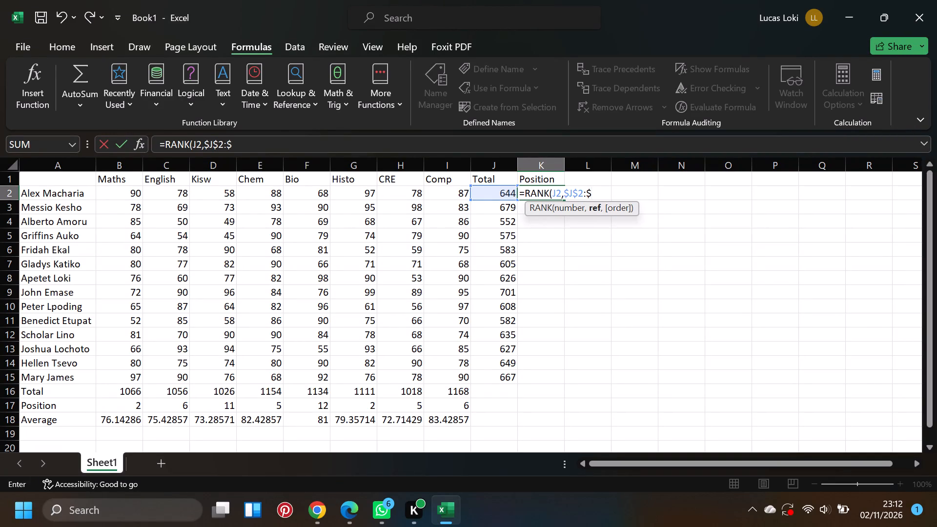
{"action": "key", "text": "j"}
{"action": "key", "text": "shift+dollar"}
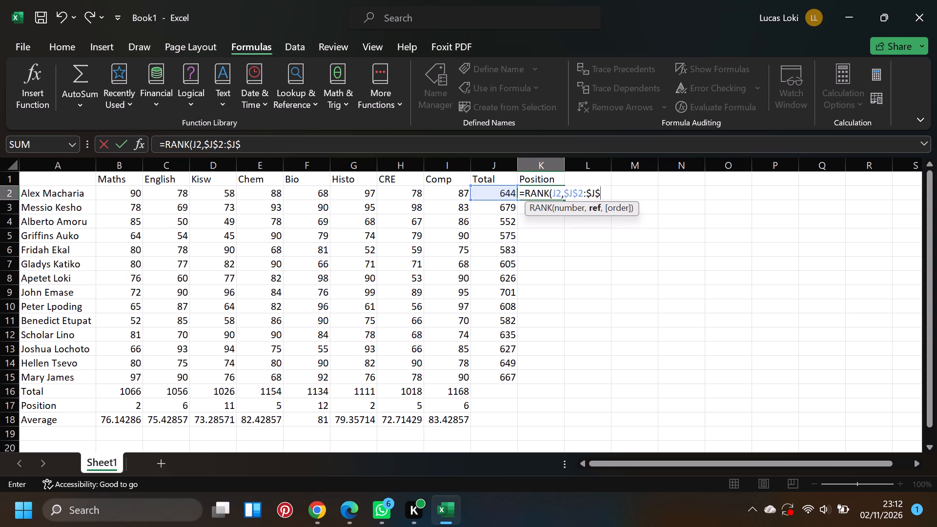
{"action": "key", "text": "1"}
{"action": "key", "text": "5"}
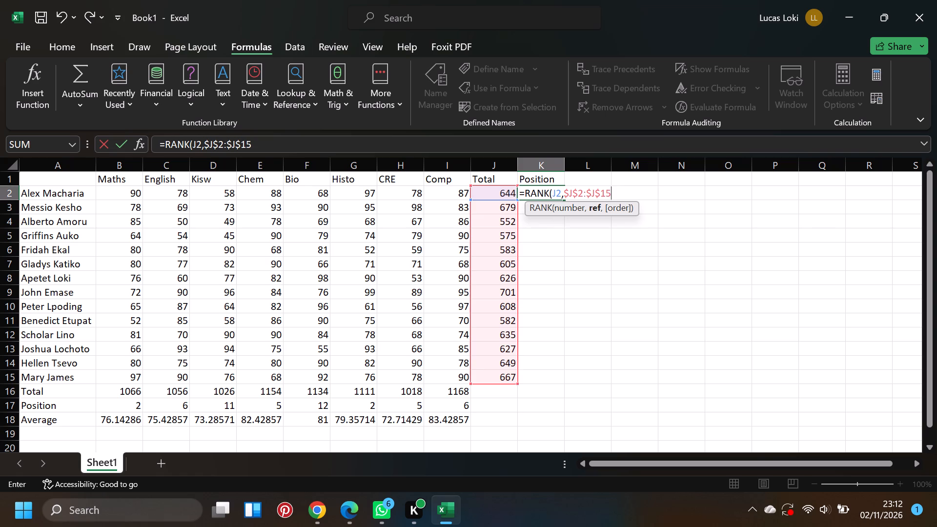
{"action": "key", "text": "comma"}
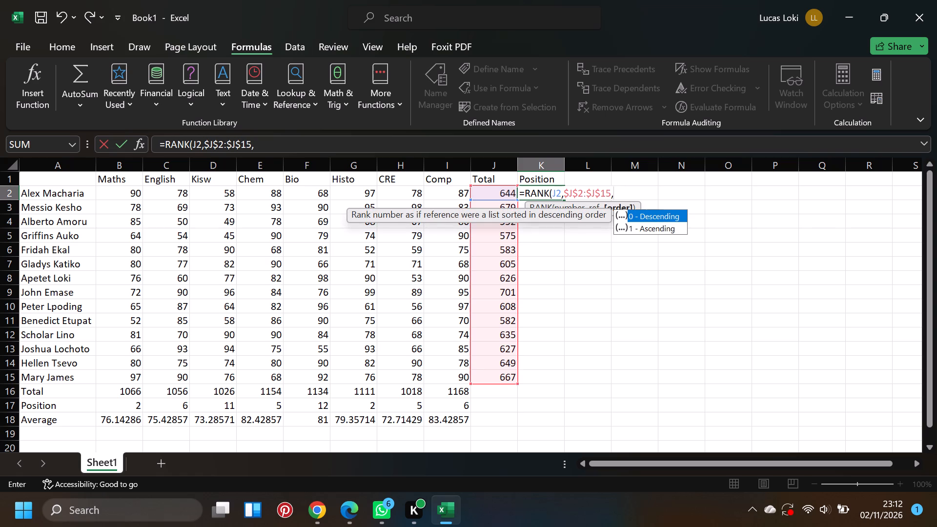
{"action": "key", "text": "1"}
{"action": "key", "text": "shift+parenright"}
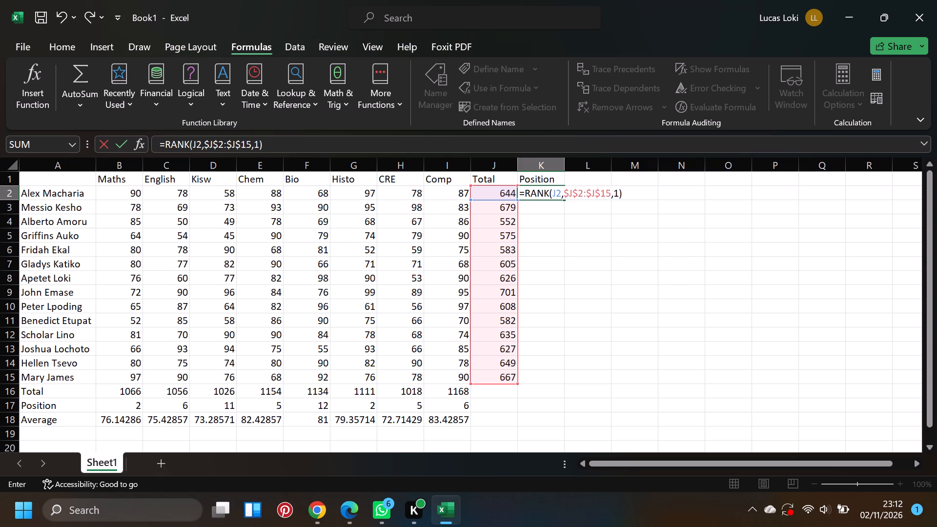
{"action": "key", "text": "Return"}
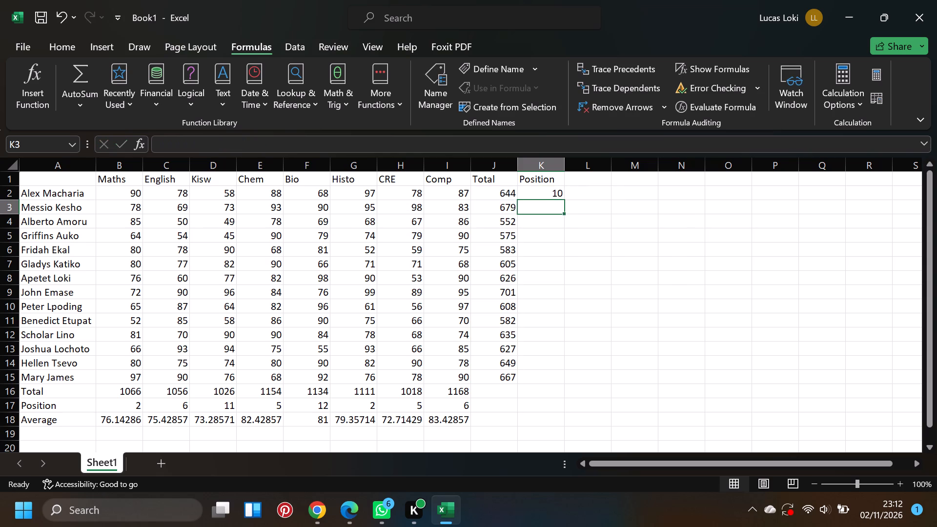
Fill the position formula from K2 down to K15 for all the remaining students.
{"action": "left_click", "coordinate": [558, 192]}
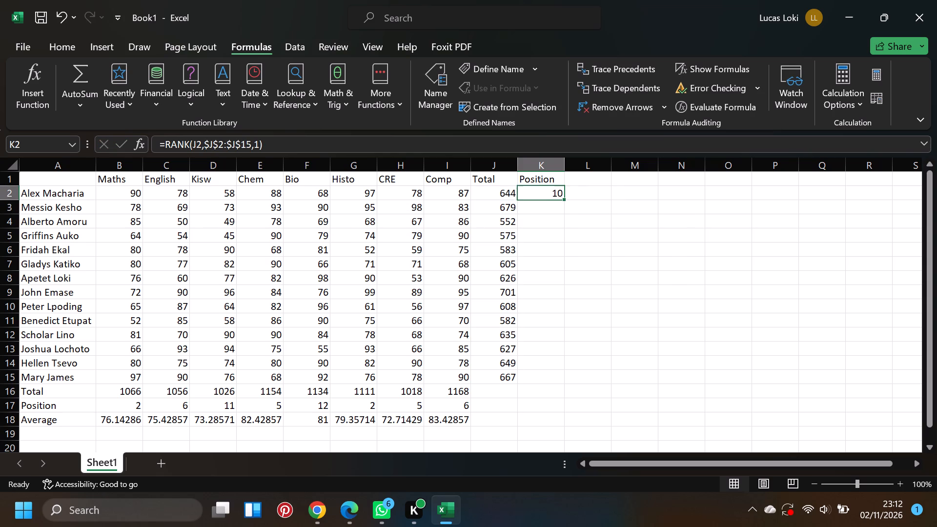
{"action": "left_click", "coordinate": [558, 192]}
{"action": "left_click_drag", "start_coordinate": [562, 197], "coordinate": [568, 314]}
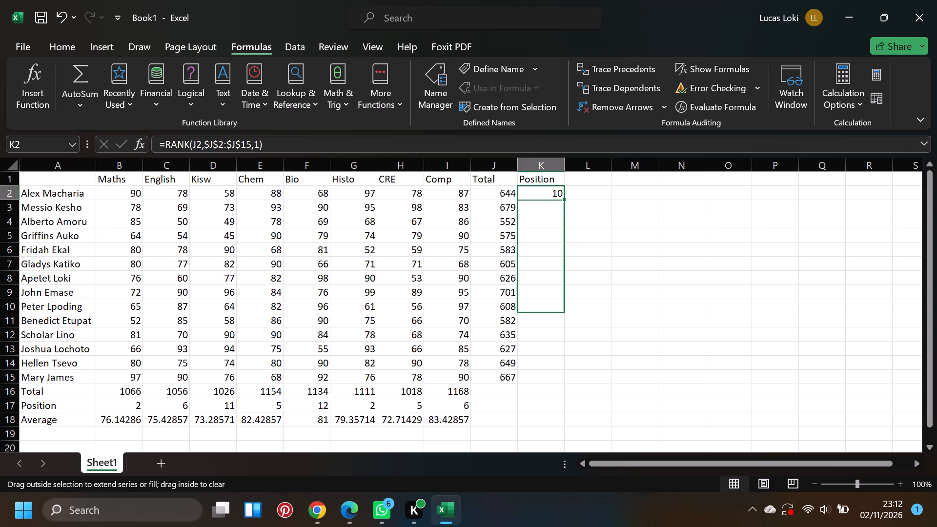
{"action": "left_click_drag", "start_coordinate": [568, 314], "coordinate": [572, 377]}
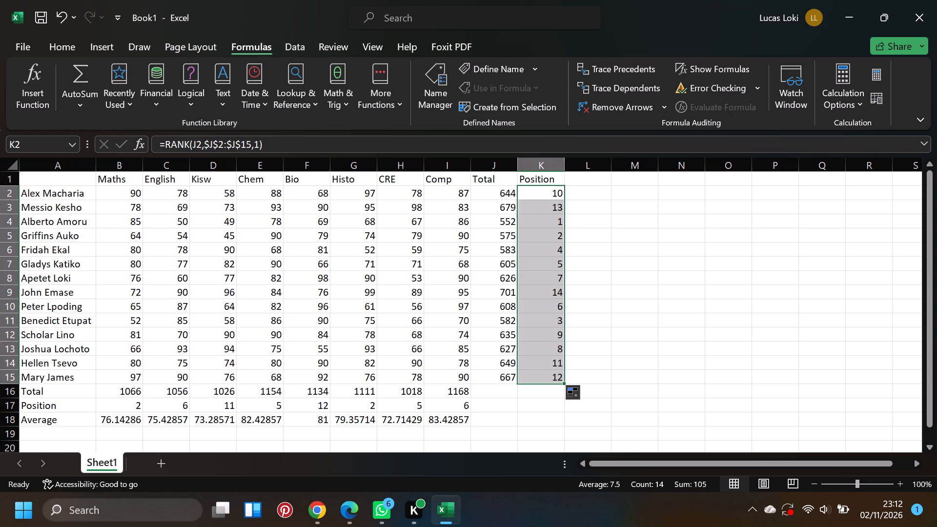
{"action": "left_click", "coordinate": [599, 234]}
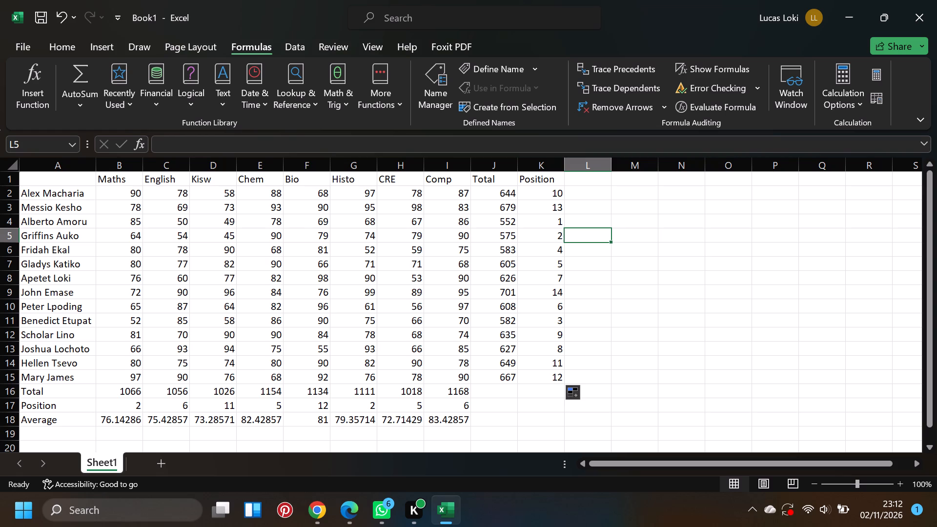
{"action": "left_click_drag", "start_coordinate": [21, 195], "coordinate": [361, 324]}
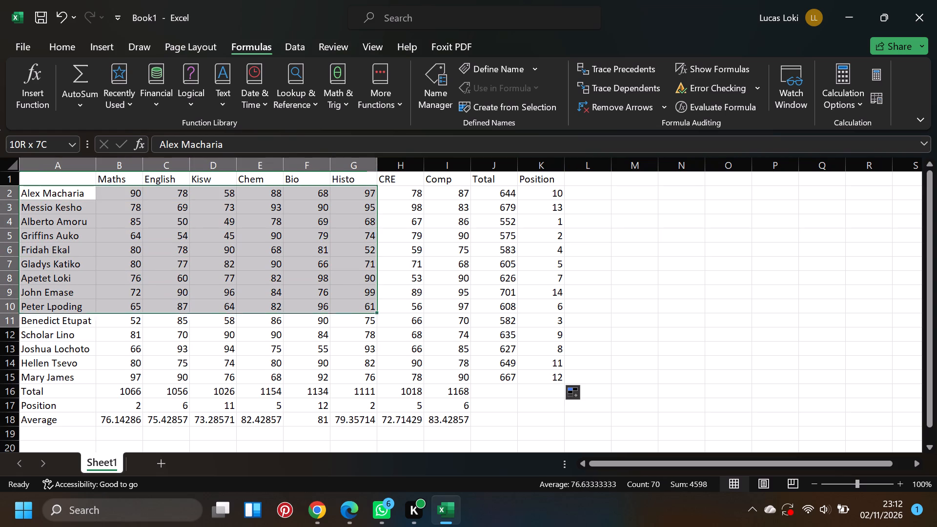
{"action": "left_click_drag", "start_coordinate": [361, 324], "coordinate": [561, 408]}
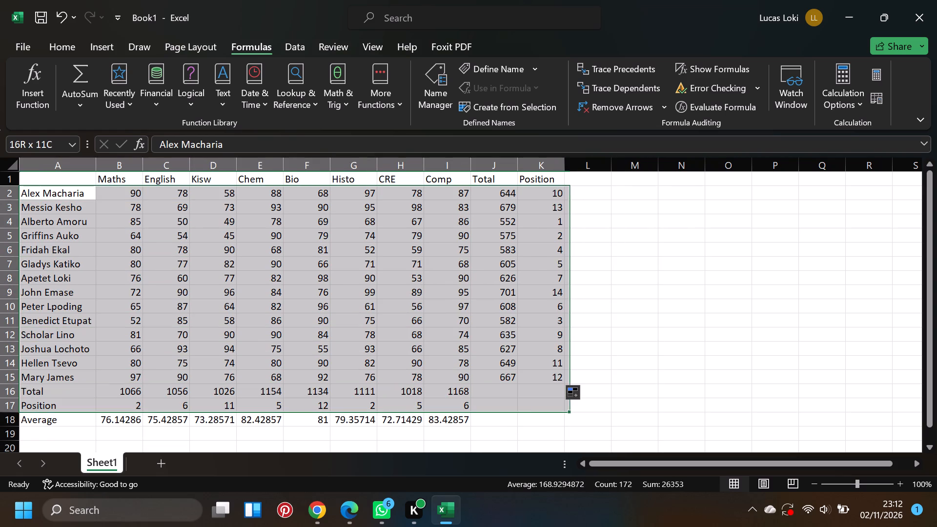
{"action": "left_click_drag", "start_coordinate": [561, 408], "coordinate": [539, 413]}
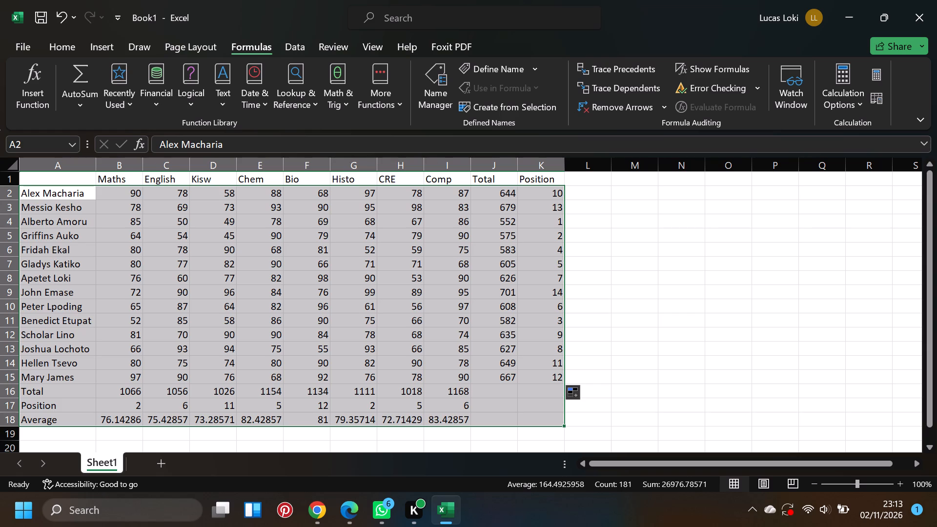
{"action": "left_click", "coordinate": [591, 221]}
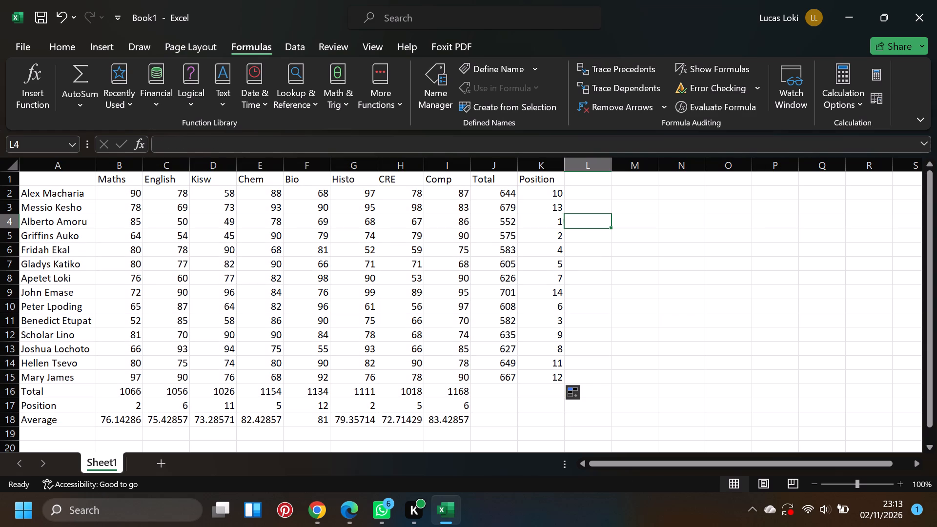
Start saving the marks workbook and clear the default file name.
{"action": "key", "text": "ctrl+s"}
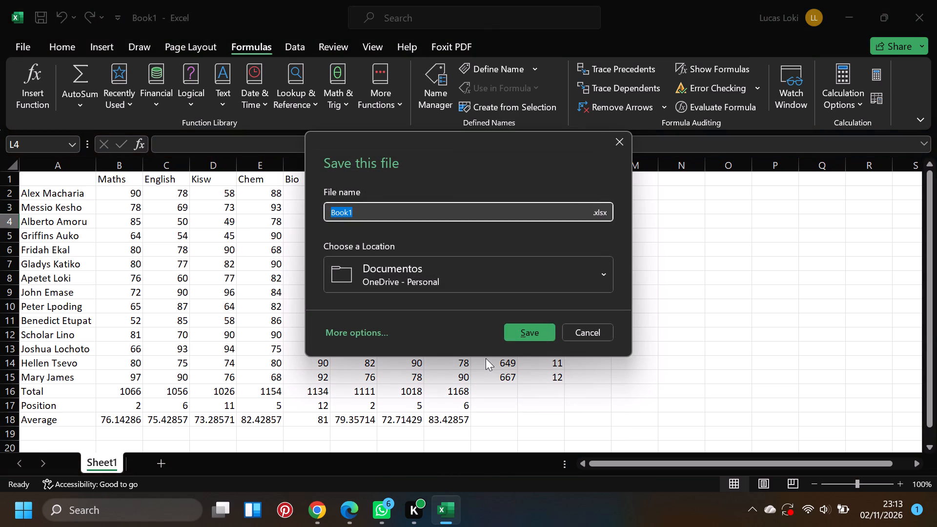
{"action": "key", "text": "BackSpace"}
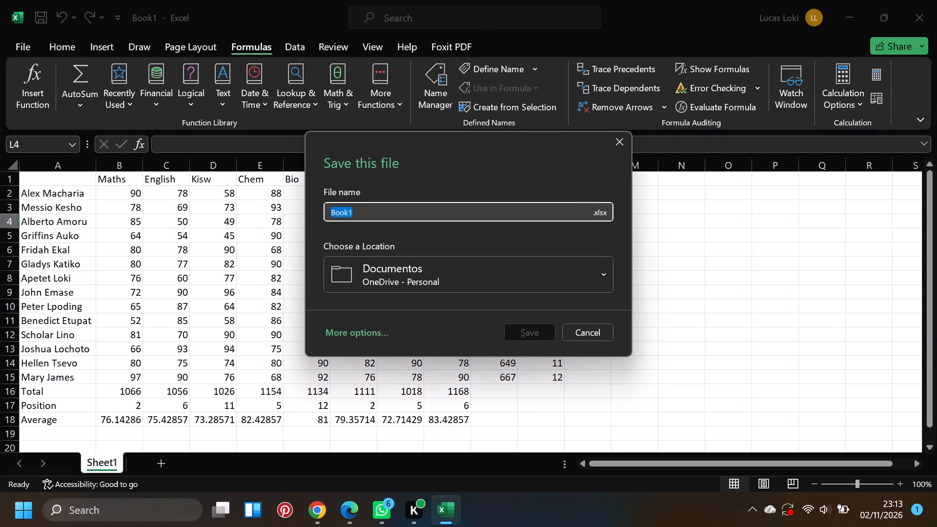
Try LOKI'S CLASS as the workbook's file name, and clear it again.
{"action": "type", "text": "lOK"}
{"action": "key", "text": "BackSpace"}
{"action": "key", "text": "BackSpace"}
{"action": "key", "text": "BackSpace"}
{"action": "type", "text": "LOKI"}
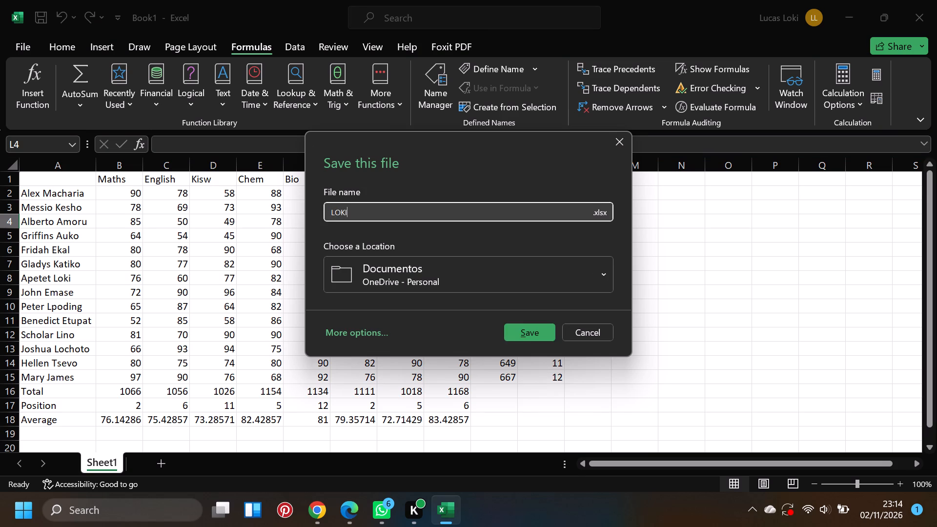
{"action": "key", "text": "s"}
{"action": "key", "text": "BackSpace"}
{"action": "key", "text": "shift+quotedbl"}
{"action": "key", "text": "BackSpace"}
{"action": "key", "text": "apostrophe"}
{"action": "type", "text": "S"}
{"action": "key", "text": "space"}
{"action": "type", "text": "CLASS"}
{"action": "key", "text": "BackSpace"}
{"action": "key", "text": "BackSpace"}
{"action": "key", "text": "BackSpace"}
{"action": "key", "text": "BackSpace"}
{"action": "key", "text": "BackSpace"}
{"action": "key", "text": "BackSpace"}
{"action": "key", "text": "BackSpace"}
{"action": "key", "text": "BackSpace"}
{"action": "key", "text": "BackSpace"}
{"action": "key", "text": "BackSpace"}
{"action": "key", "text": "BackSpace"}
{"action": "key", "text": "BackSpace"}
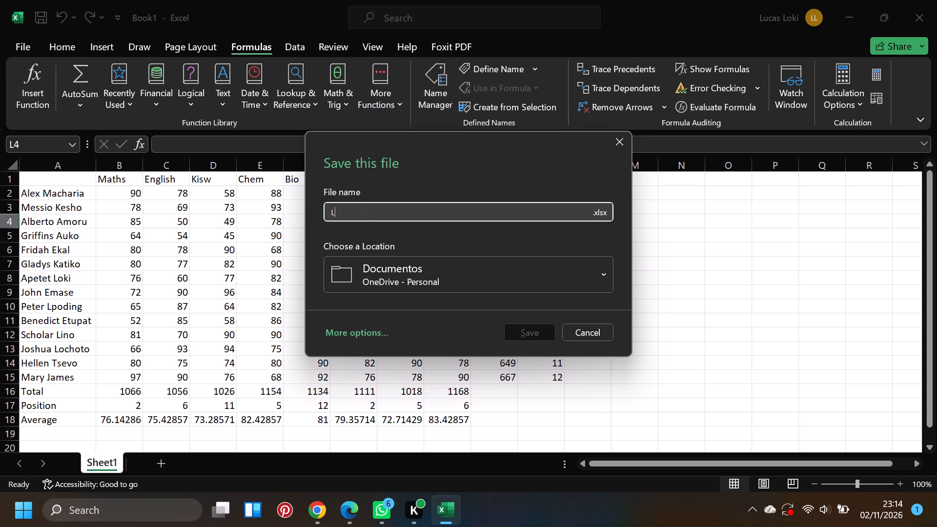
Save the marks workbook under the file name STUDENTS RESULTS.
{"action": "type", "text": "STUDENT"}
{"action": "type", "text": "S"}
{"action": "key", "text": "space"}
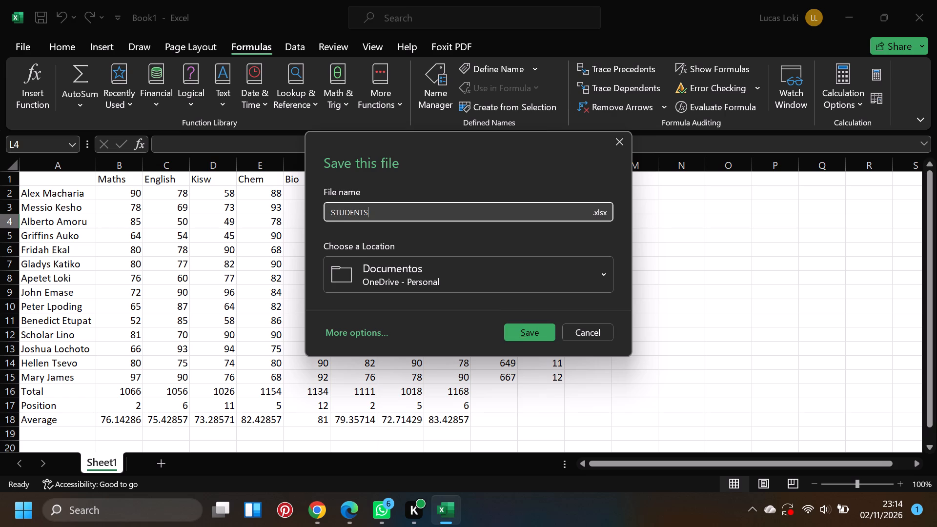
{"action": "type", "text": "RES"}
{"action": "type", "text": "ULTS"}
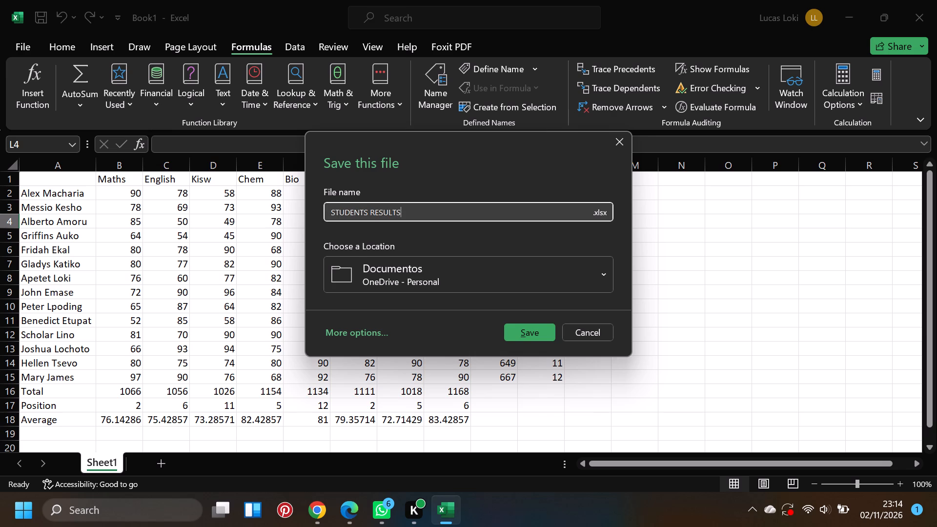
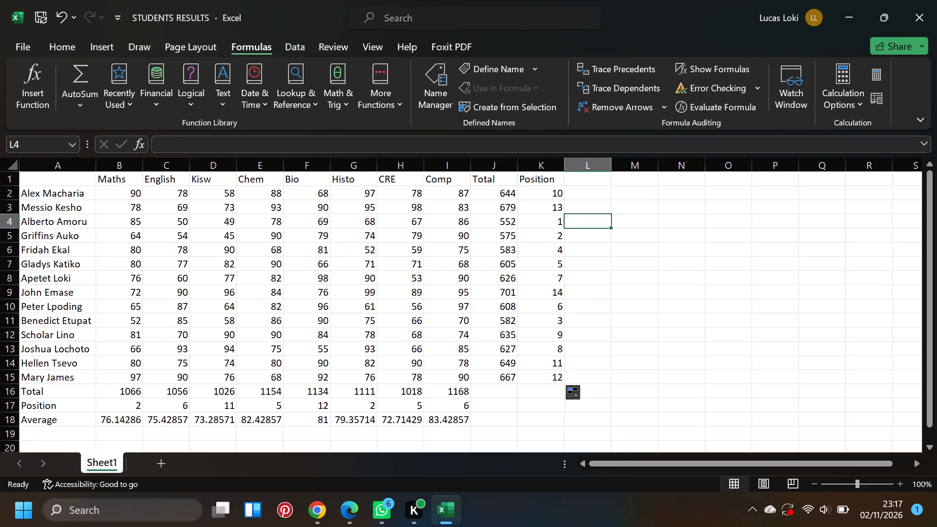
Select the empty header cell L1 beside the Position heading.
{"action": "left_click", "coordinate": [587, 183]}
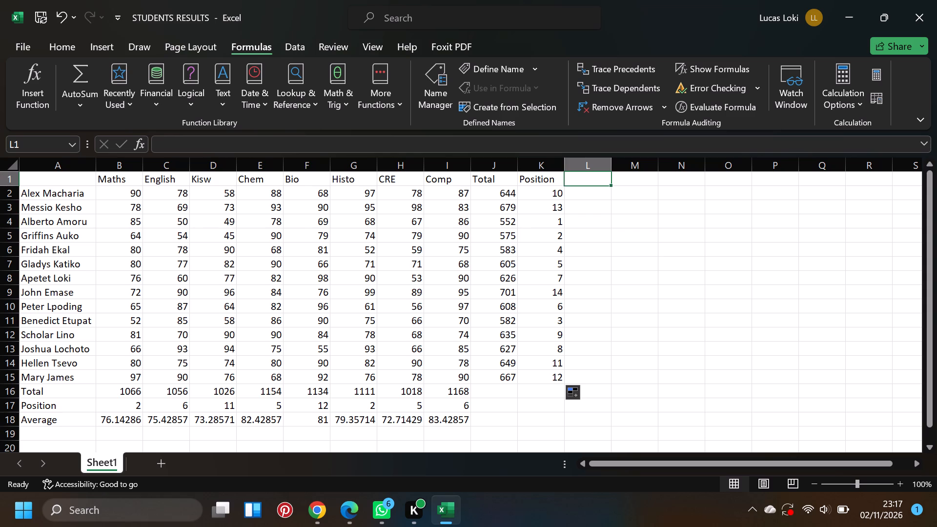
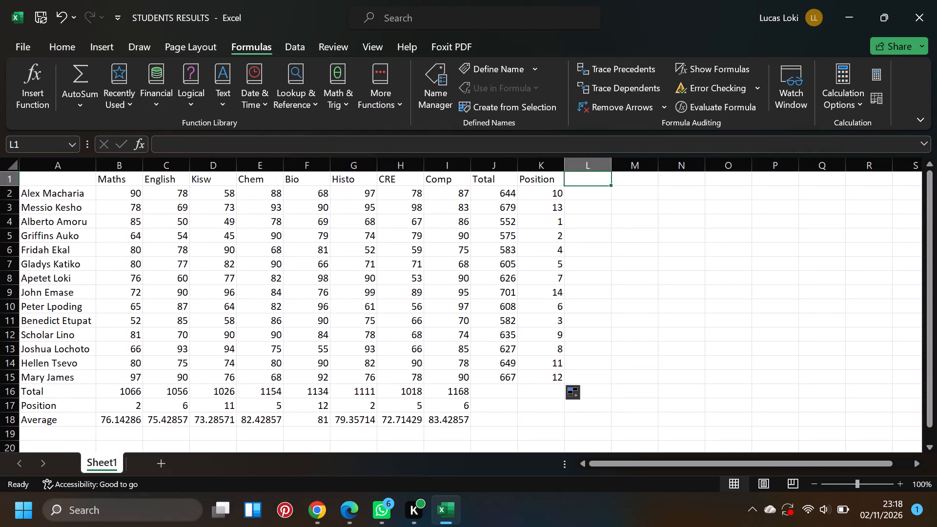
Enter the heading Rewards in cell L1, beside the Position heading.
{"action": "left_click", "coordinate": [585, 178]}
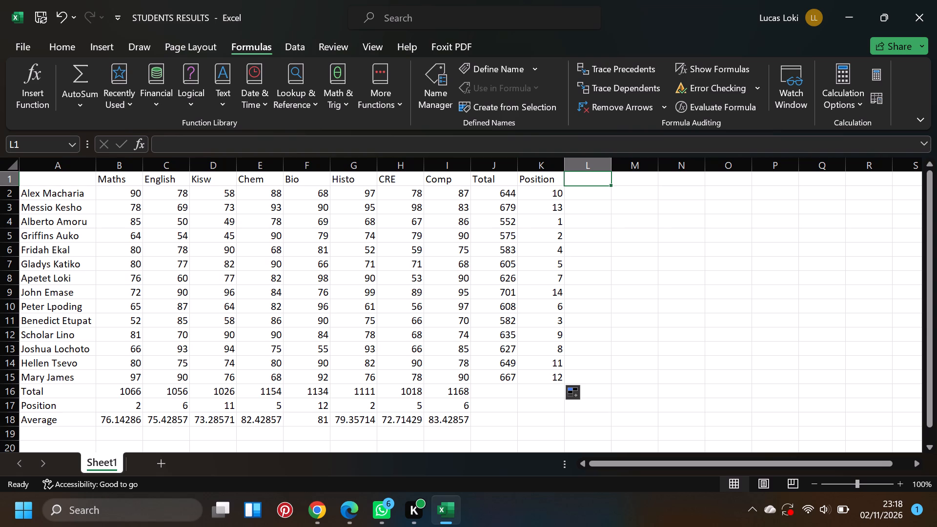
{"action": "key", "text": "r"}
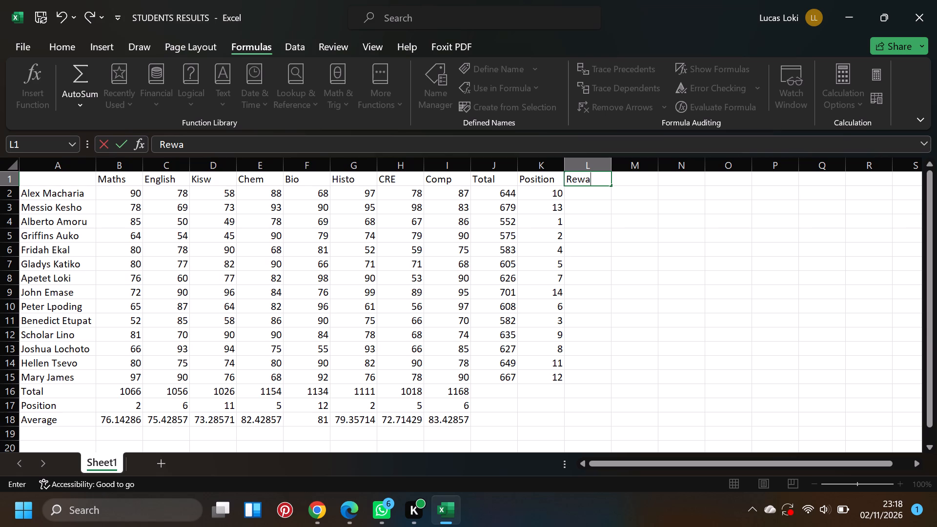
{"action": "type", "text": "rd"}
{"action": "key", "text": "a"}
{"action": "key", "text": "BackSpace"}
{"action": "key", "text": "s"}
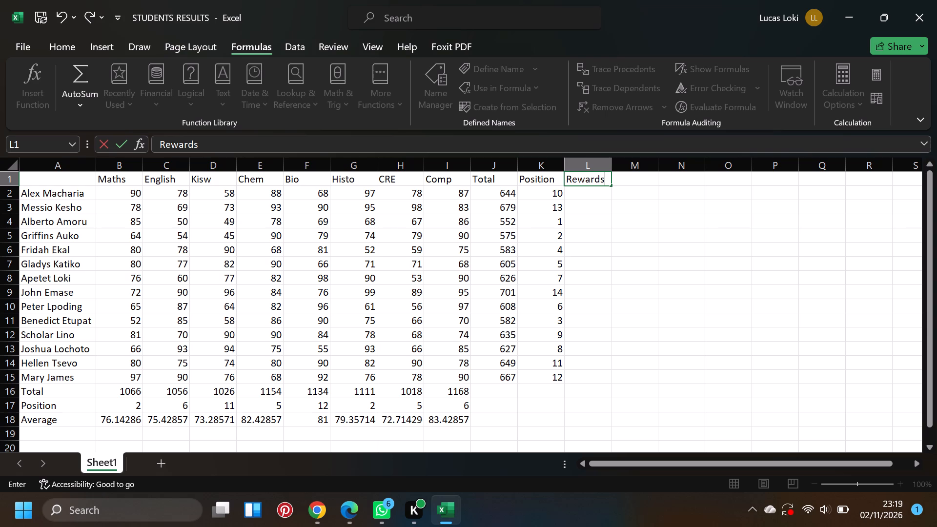
Begin an IF formula in cell L2, the first student's cell under Rewards, entering =IF(.
{"action": "left_click", "coordinate": [579, 197]}
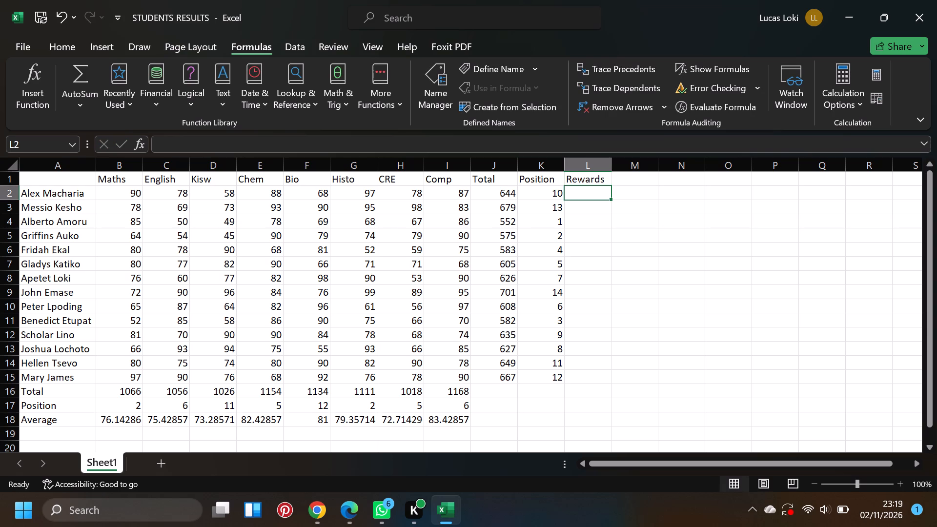
{"action": "type", "text": "IF"}
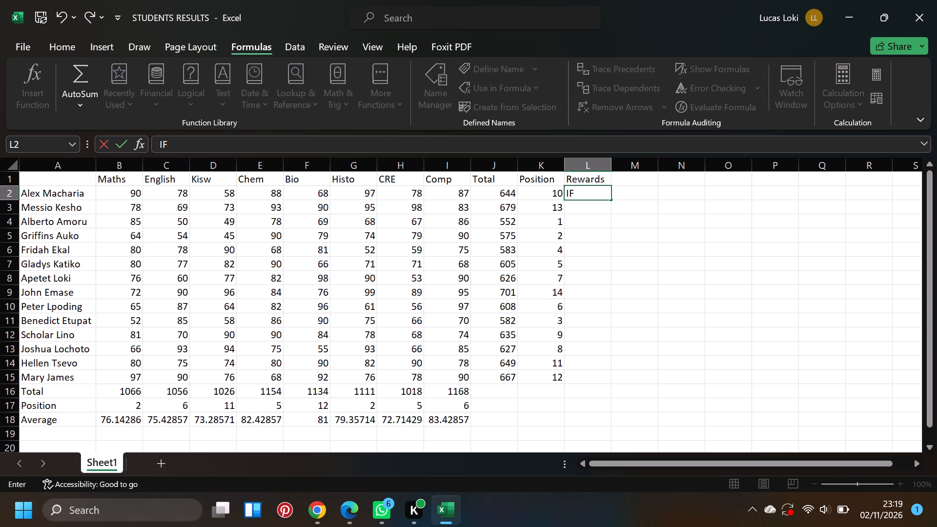
{"action": "key", "text": "BackSpace"}
{"action": "key", "text": "BackSpace"}
{"action": "key", "text": "equal"}
{"action": "type", "text": "IF"}
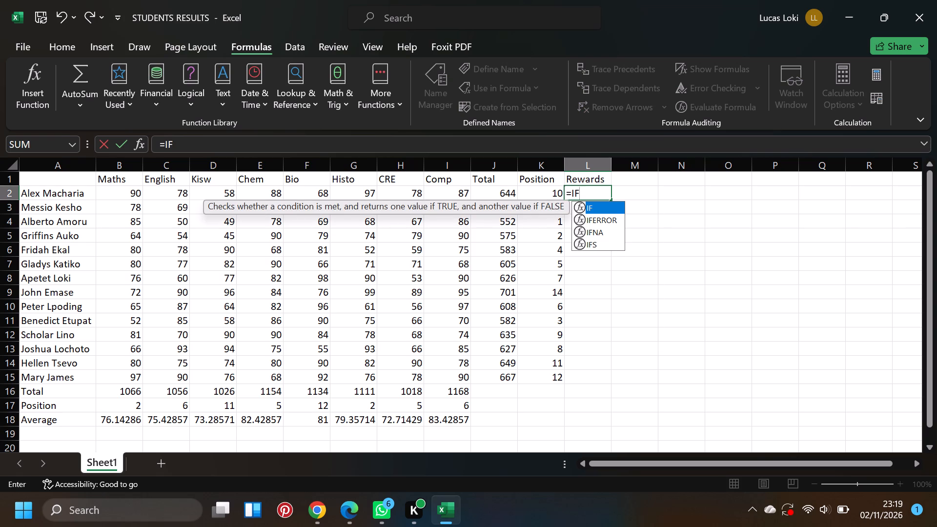
{"action": "key", "text": "shift+parenleft"}
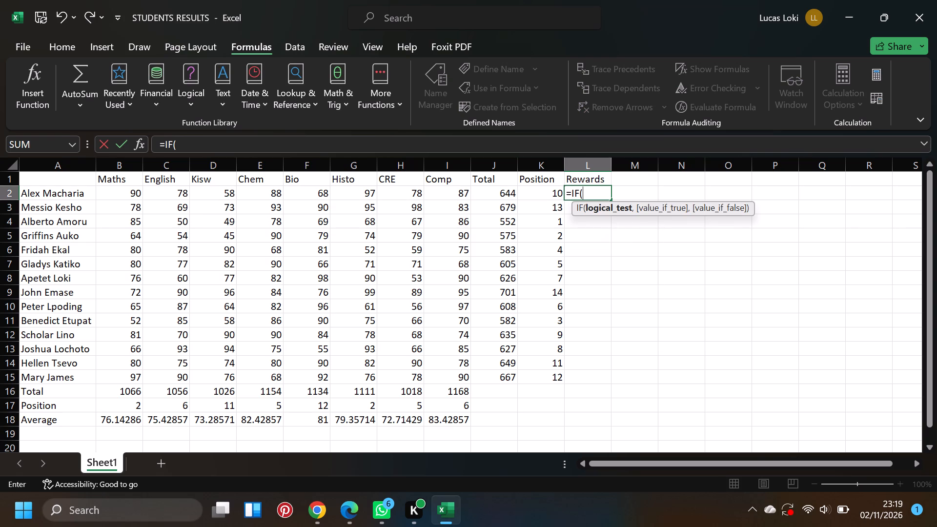
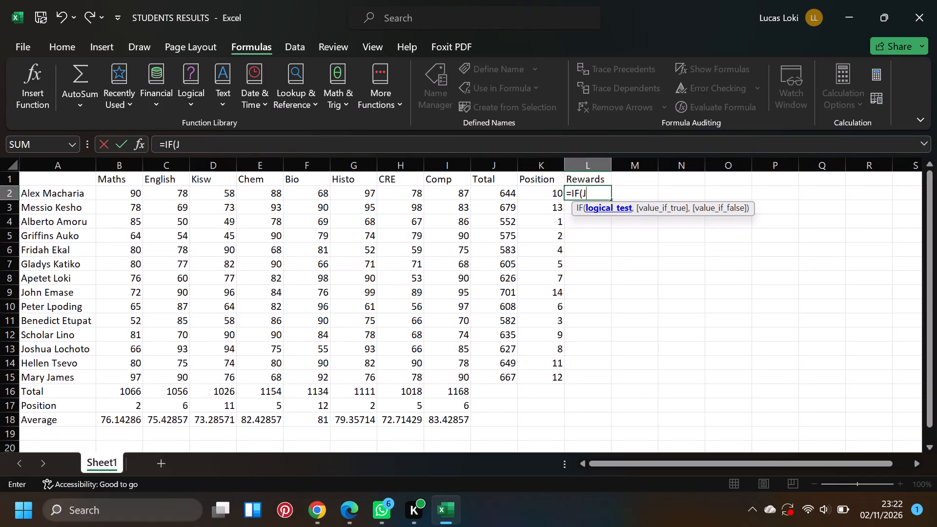
Complete the logical test of the IF formula in L2 as J2>600, checking the student's total.
{"action": "key", "text": "2"}
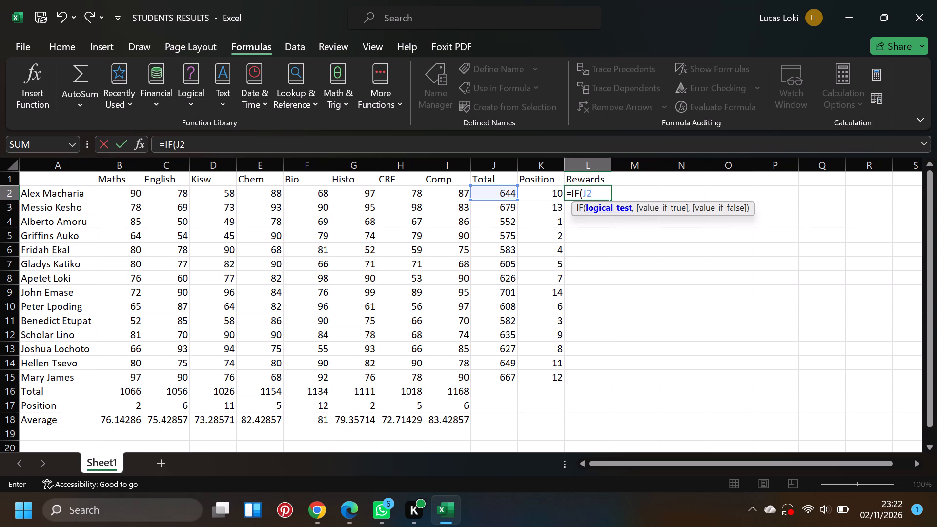
{"action": "key", "text": "shift+greater"}
{"action": "type", "text": "66"}
{"action": "key", "text": "BackSpace"}
{"action": "type", "text": "00"}
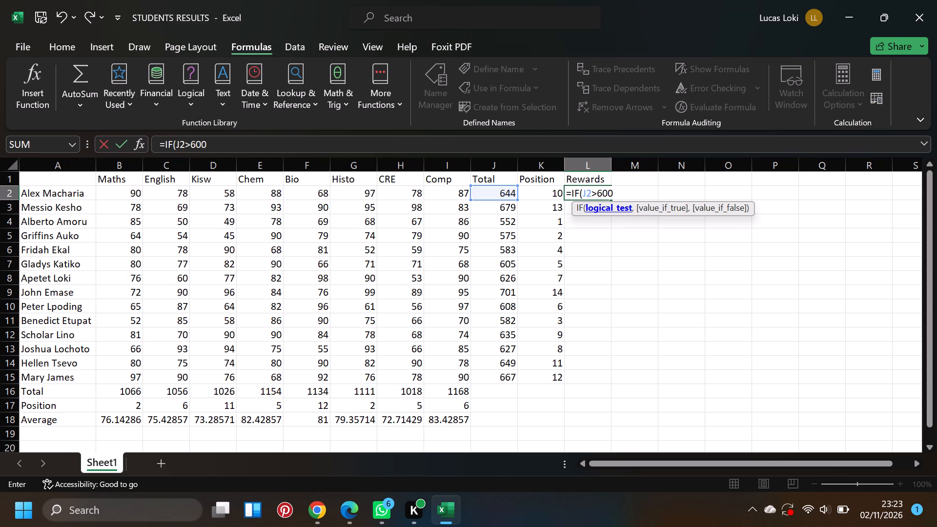
{"action": "key", "text": "comma"}
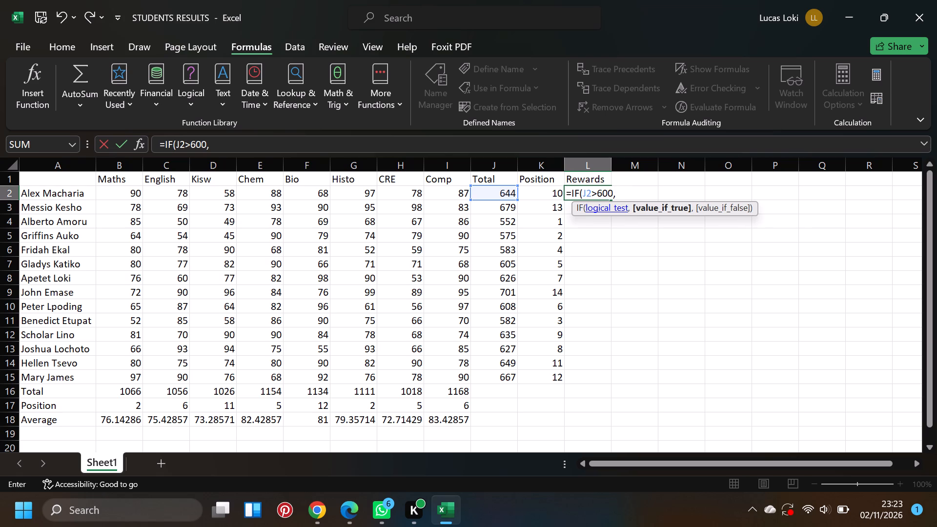
Set the value-if-true argument of the IF formula in L2 to the quoted text "PASS".
{"action": "type", "text": "PA"}
{"action": "type", "text": "SS"}
{"action": "key", "text": "BackSpace"}
{"action": "key", "text": "BackSpace"}
{"action": "key", "text": "BackSpace"}
{"action": "key", "text": "BackSpace"}
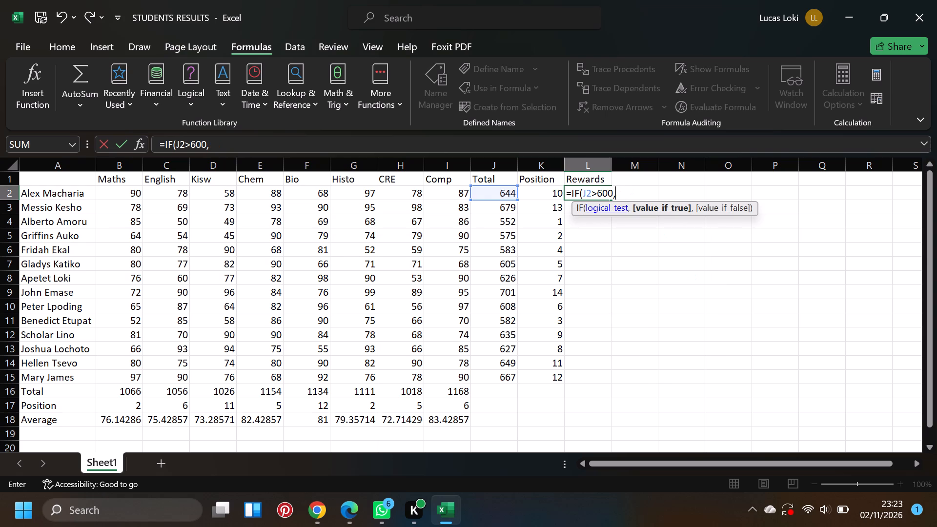
{"action": "key", "text": "shift+quotedbl"}
{"action": "type", "text": "PASS"}
{"action": "key", "text": "shift+quotedbl"}
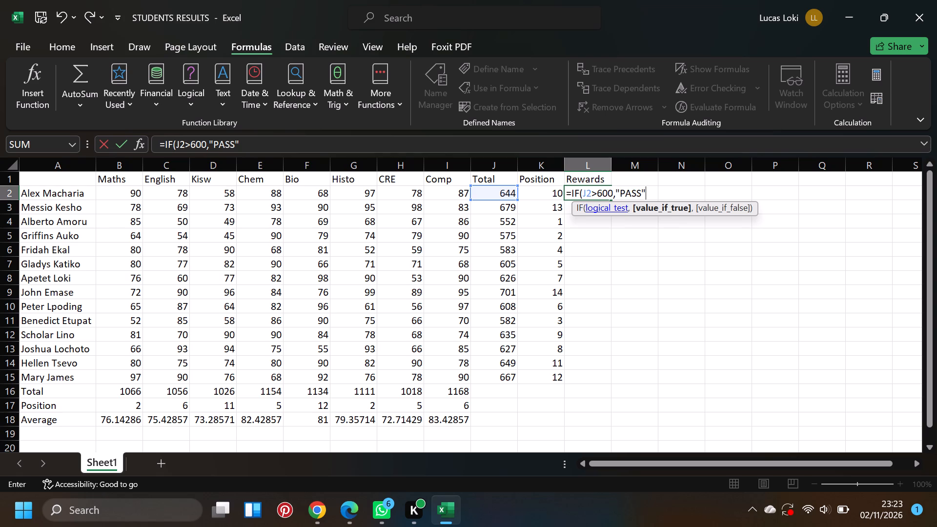
Add "FAIL" as the value-if-false argument and enter the finished formula =IF(J2>600,"PASS","FAIL") in L2.
{"action": "key", "text": "comma"}
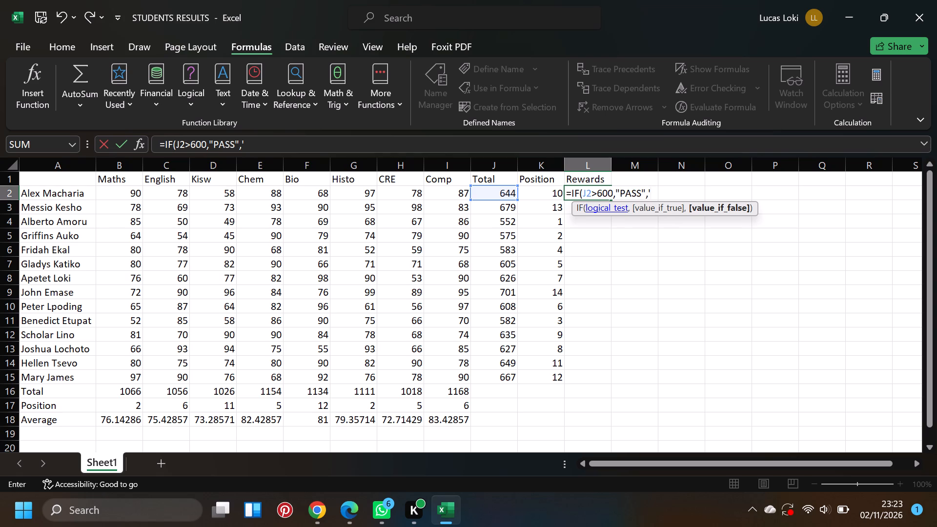
{"action": "key", "text": "BackSpace"}
{"action": "key", "text": "shift+quotedbl"}
{"action": "key", "text": "f"}
{"action": "key", "text": "BackSpace"}
{"action": "type", "text": "FAIL"}
{"action": "key", "text": "shift+quotedbl"}
{"action": "key", "text": "shift+parenright"}
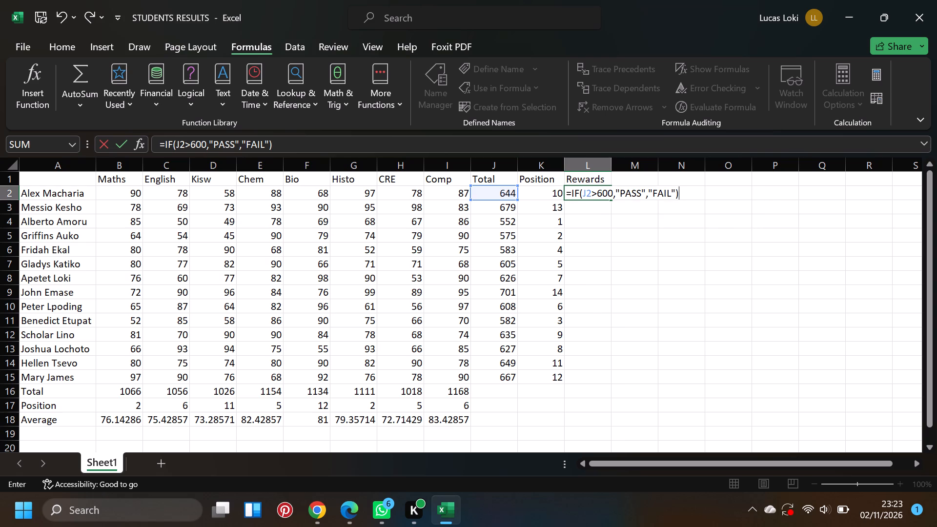
{"action": "key", "text": "Return"}
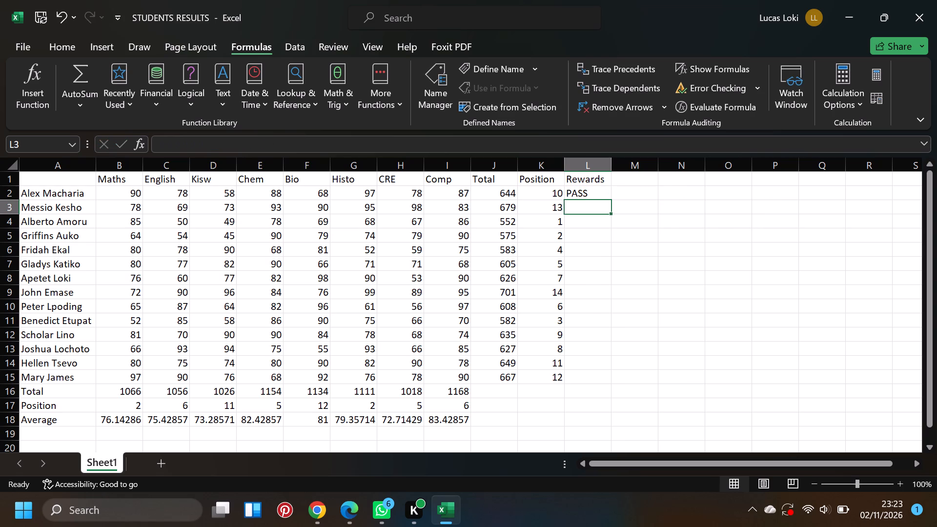
Fill the IF formula from L2 down the Rewards column through L15 for all the students.
{"action": "left_click", "coordinate": [602, 193]}
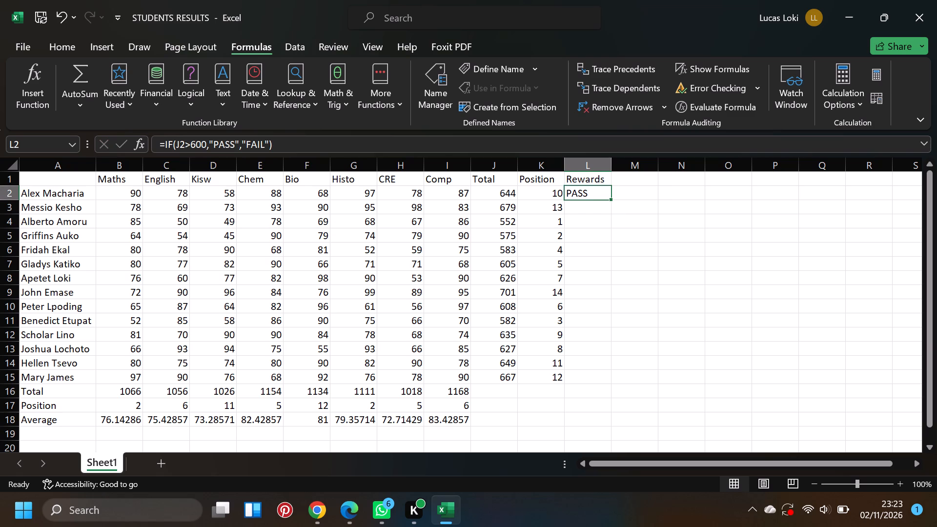
{"action": "left_click_drag", "start_coordinate": [611, 199], "coordinate": [611, 200]}
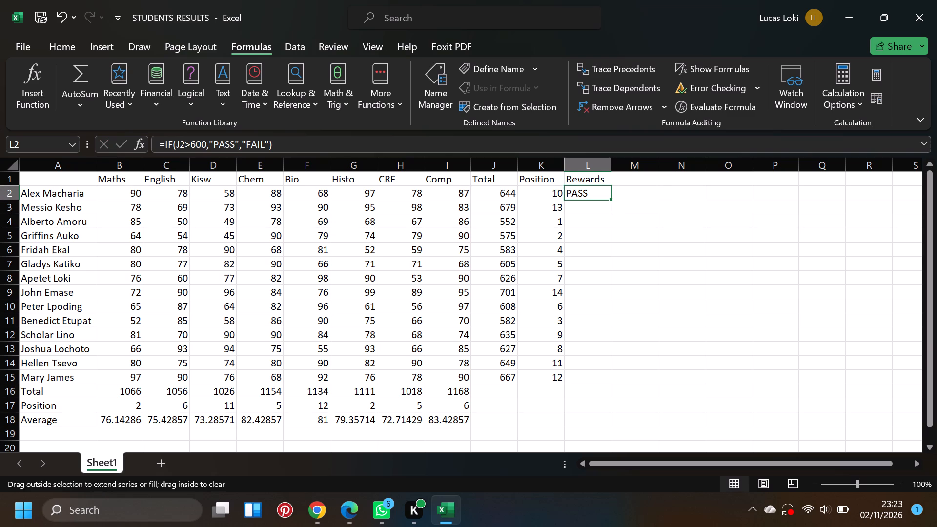
{"action": "left_click_drag", "start_coordinate": [611, 200], "coordinate": [627, 368]}
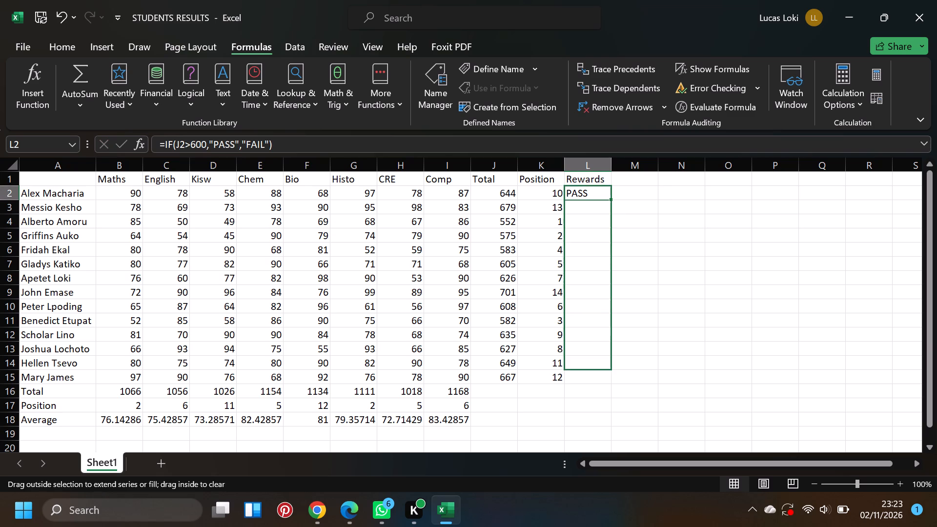
{"action": "left_click_drag", "start_coordinate": [627, 368], "coordinate": [630, 379]}
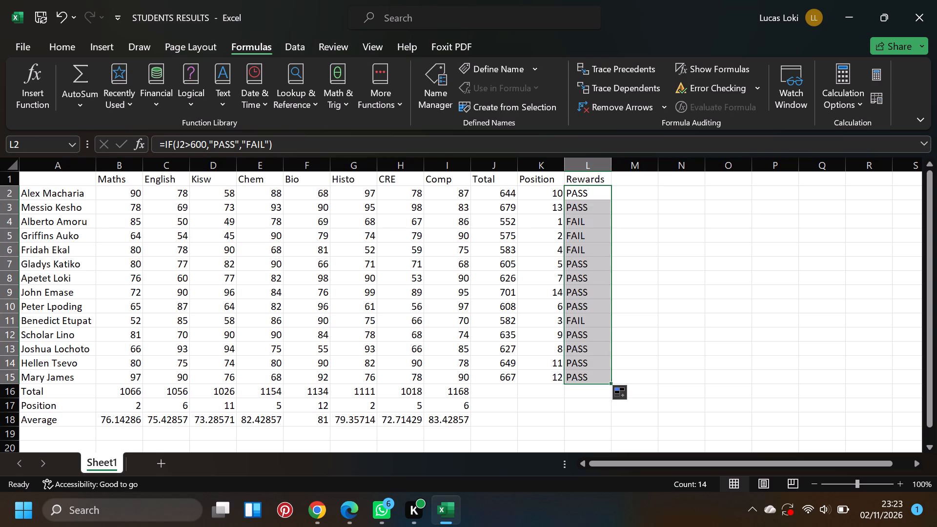
{"action": "left_click", "coordinate": [621, 238]}
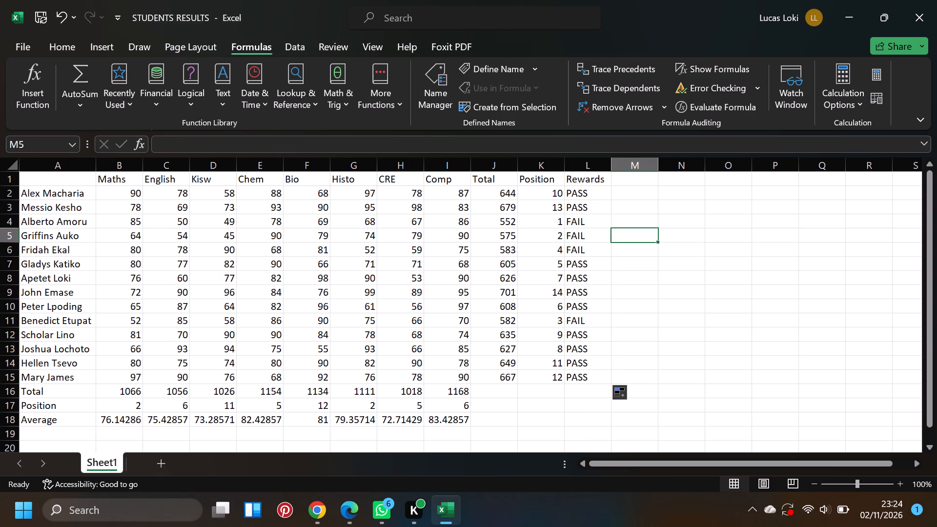
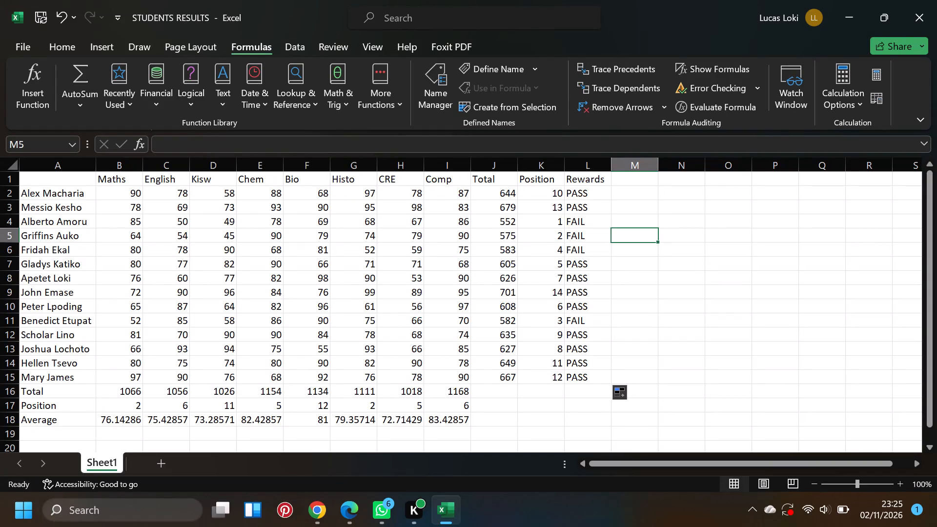
Begin a SORT formula in cell M2, beside the first student's Rewards result, entering =SORT( ready for its arguments.
{"action": "left_click", "coordinate": [630, 191]}
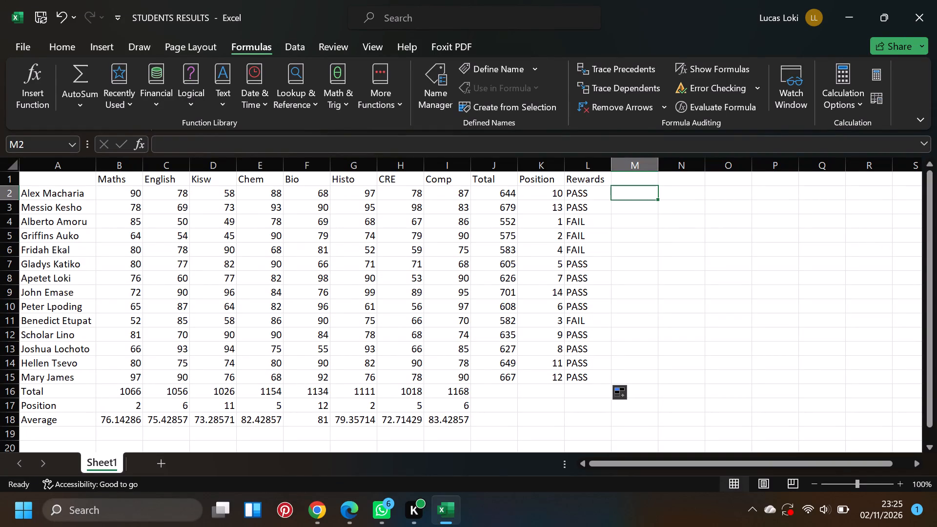
{"action": "key", "text": "equal"}
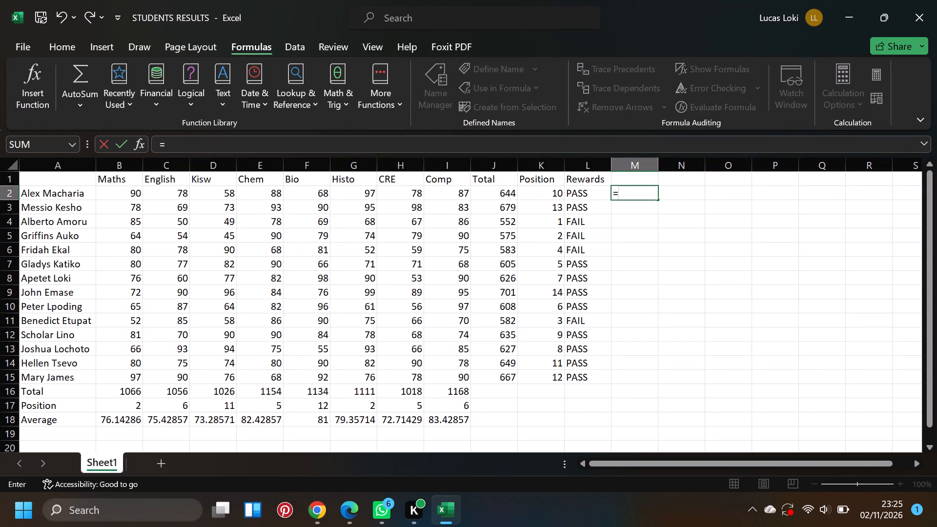
{"action": "key", "text": "s"}
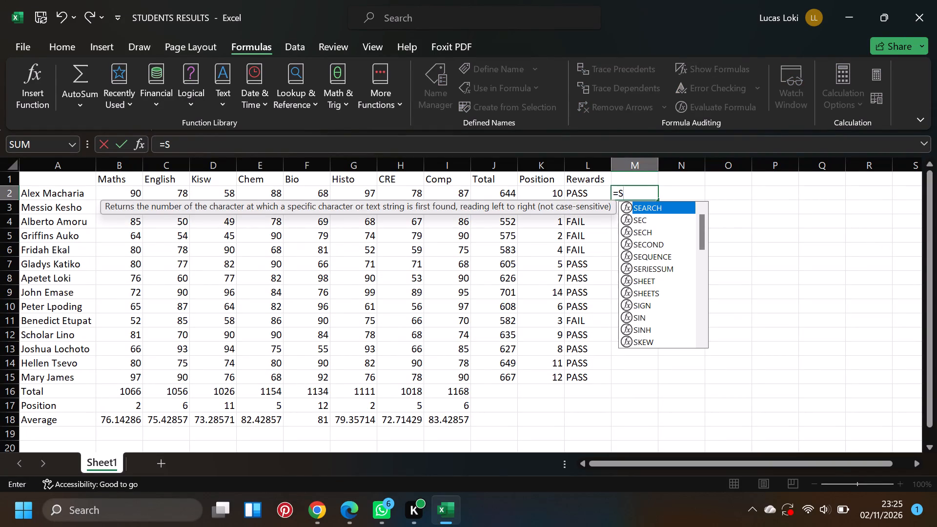
{"action": "type", "text": "ORT"}
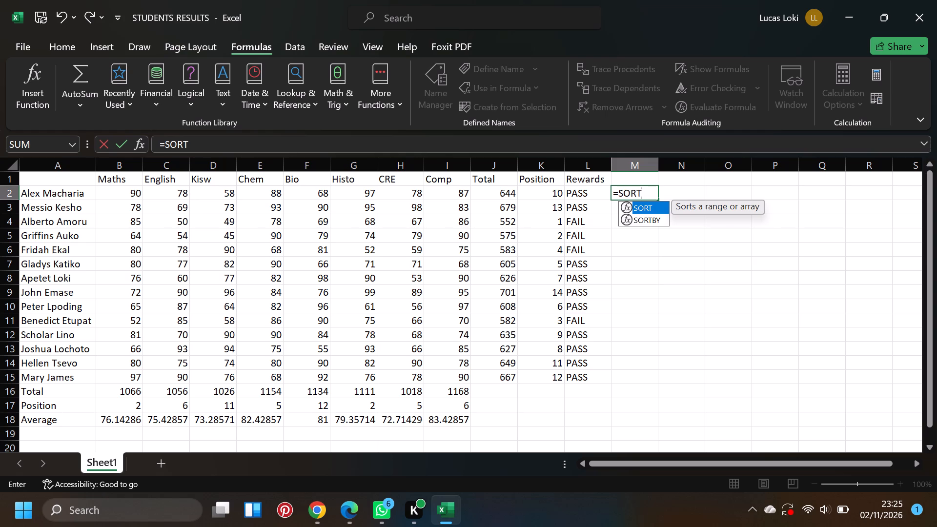
{"action": "key", "text": "shift+parenleft"}
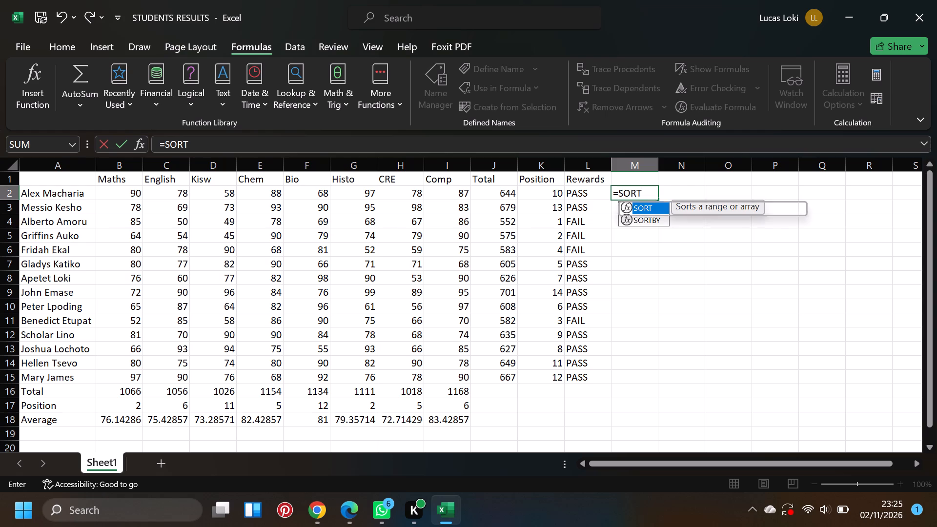
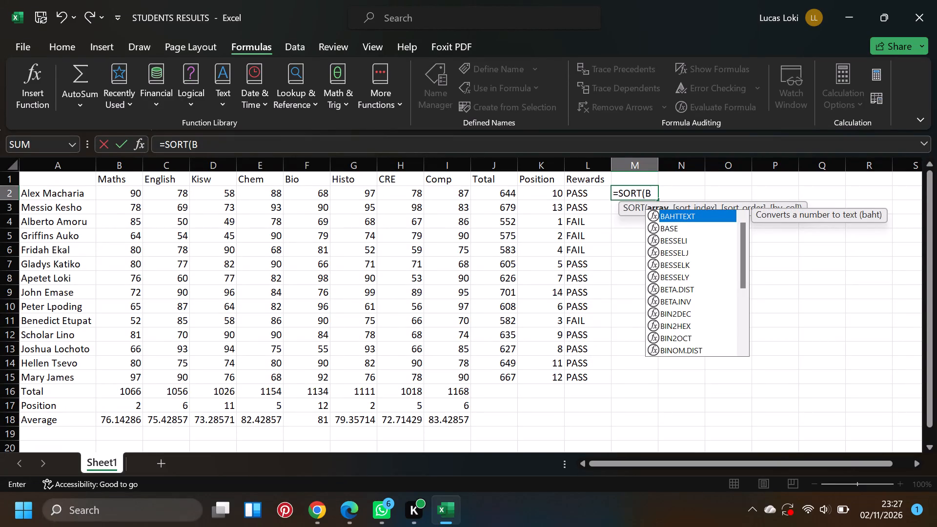
Enter the student marks range B2:I15 as the array argument of the SORT formula in cell M2, leaving the formula open.
{"action": "key", "text": "2"}
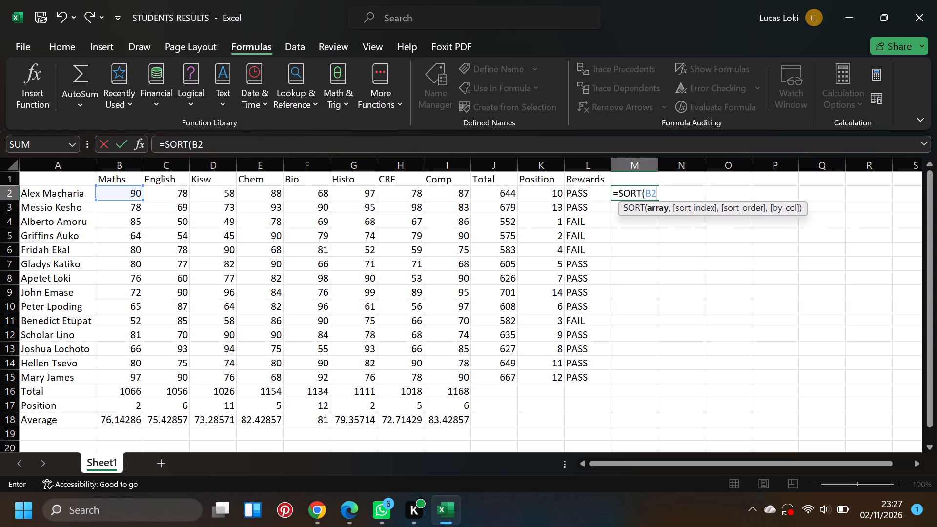
{"action": "key", "text": "shift+colon"}
{"action": "key", "text": "j"}
{"action": "key", "text": "BackSpace"}
{"action": "key", "text": "h"}
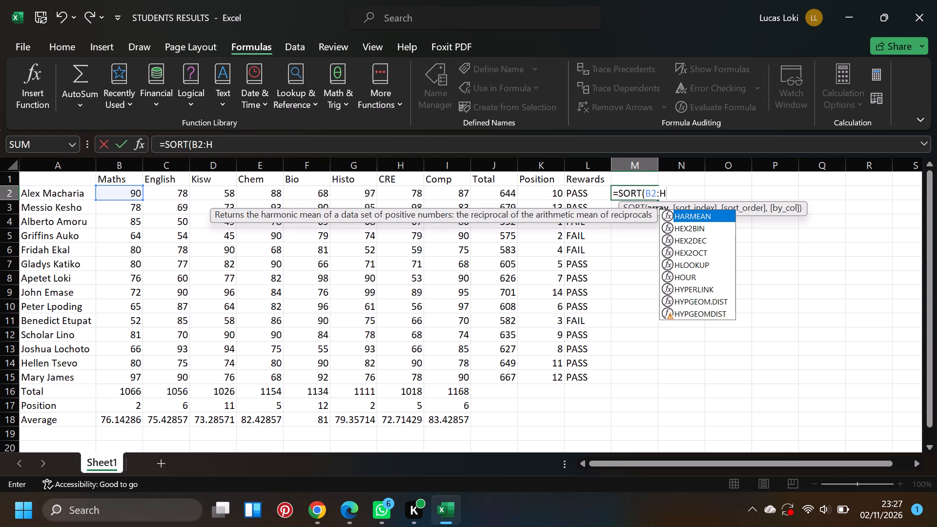
{"action": "key", "text": "BackSpace"}
{"action": "key", "text": "i"}
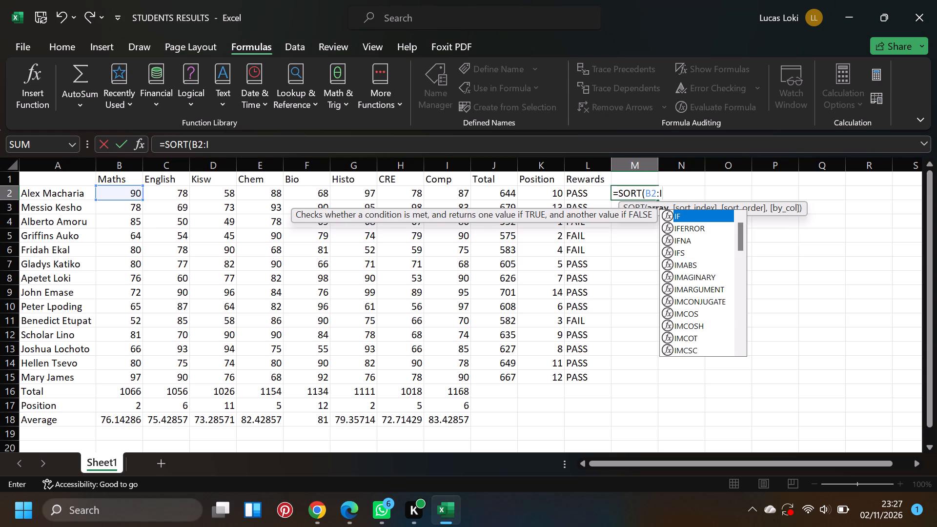
{"action": "key", "text": "2"}
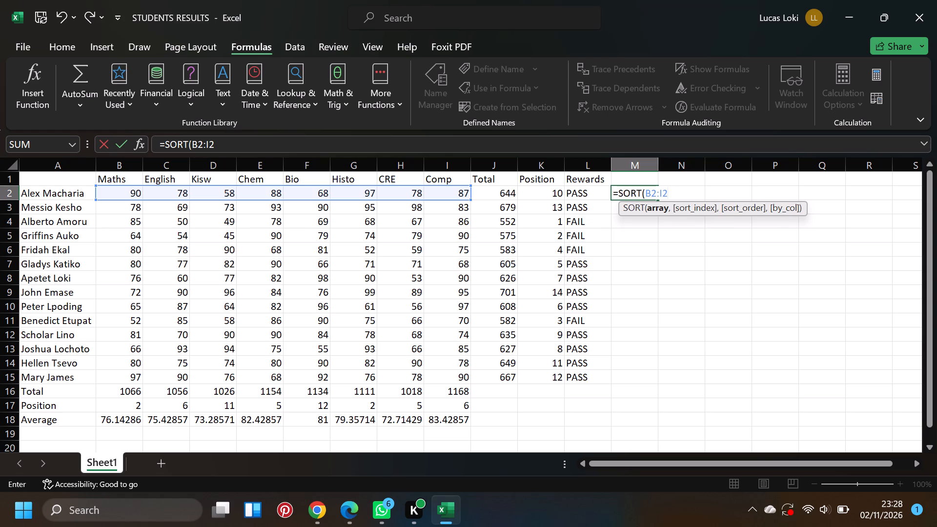
{"action": "key", "text": "BackSpace"}
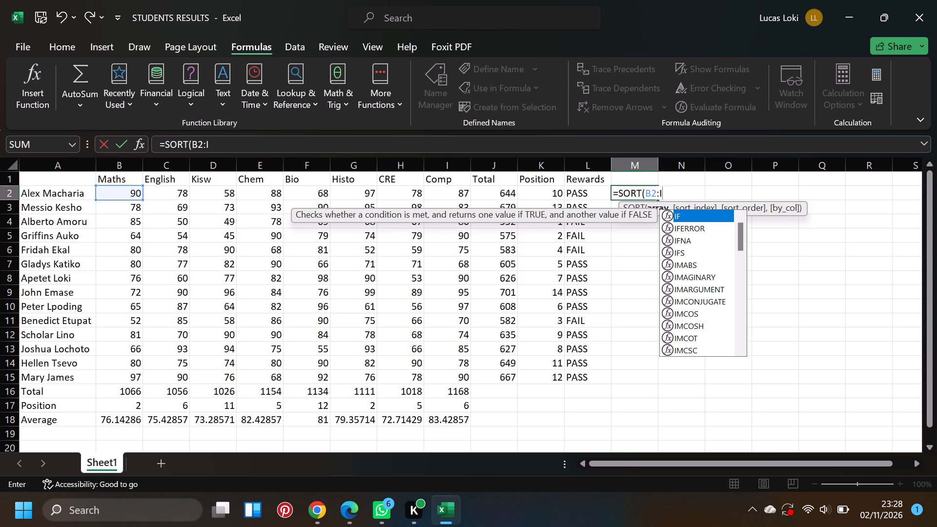
{"action": "type", "text": "15"}
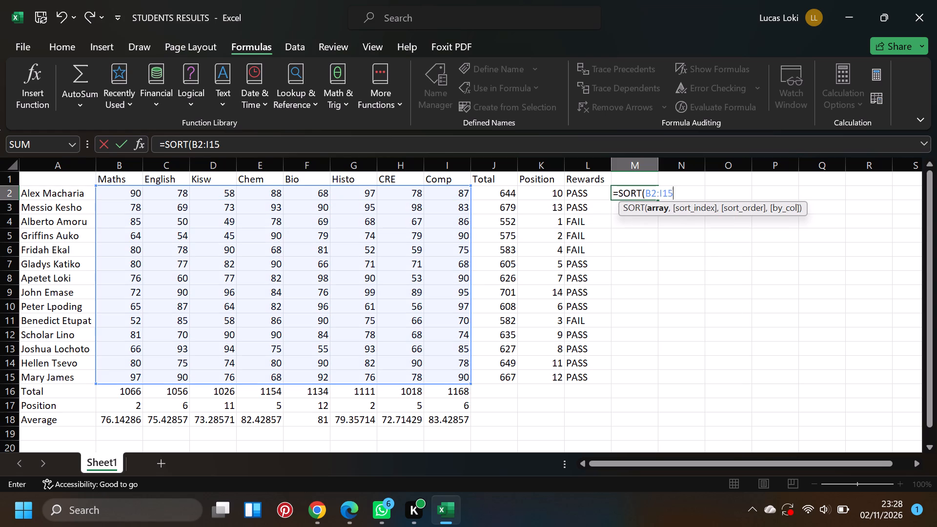
{"action": "key", "text": "shift+parenright"}
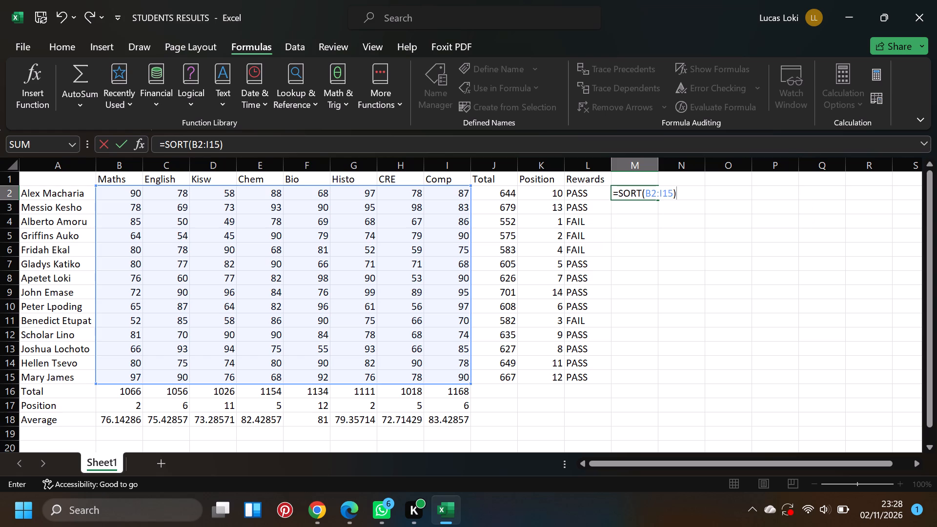
{"action": "key", "text": "BackSpace"}
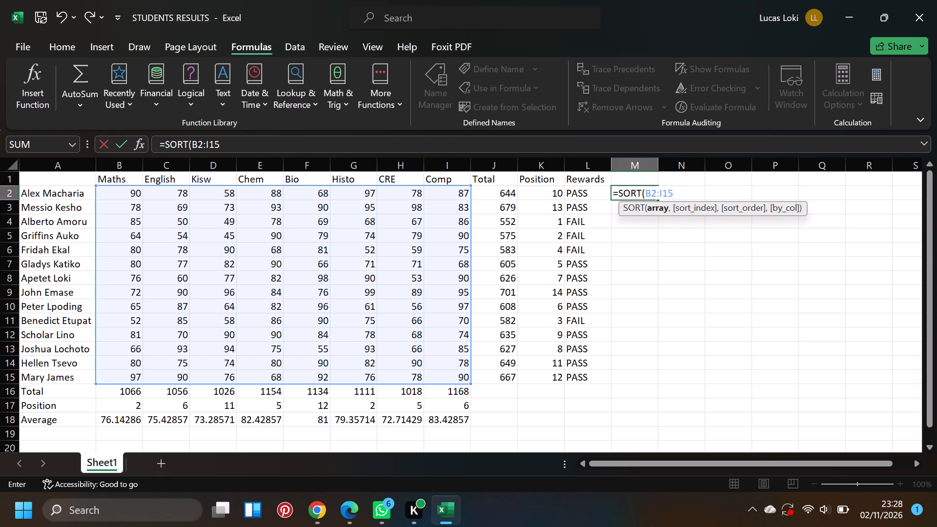
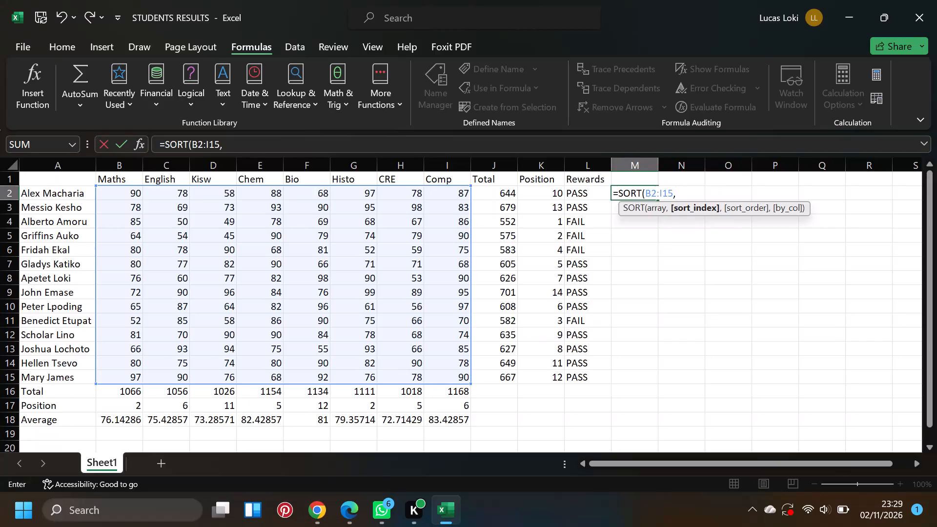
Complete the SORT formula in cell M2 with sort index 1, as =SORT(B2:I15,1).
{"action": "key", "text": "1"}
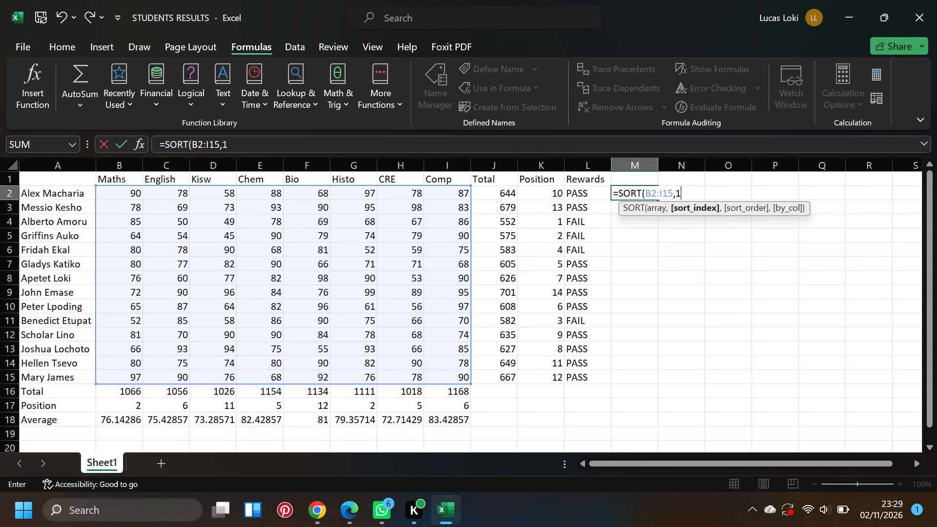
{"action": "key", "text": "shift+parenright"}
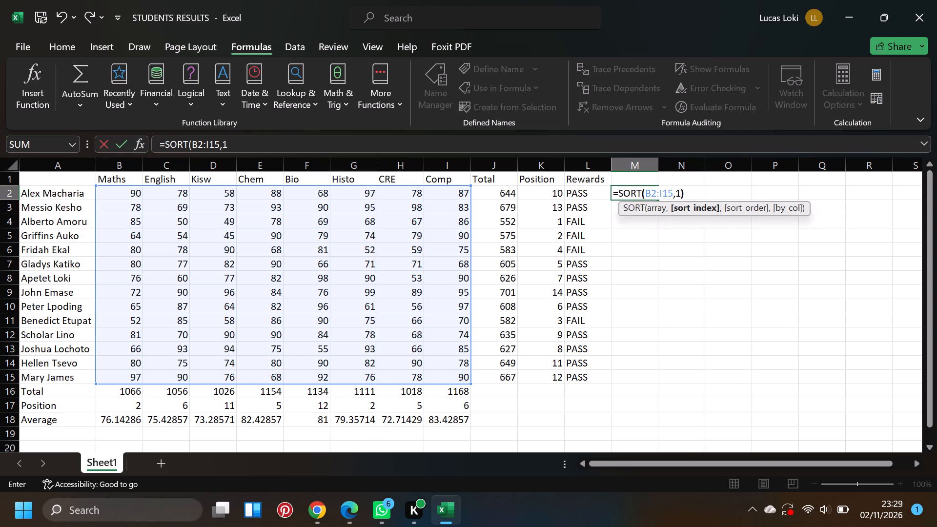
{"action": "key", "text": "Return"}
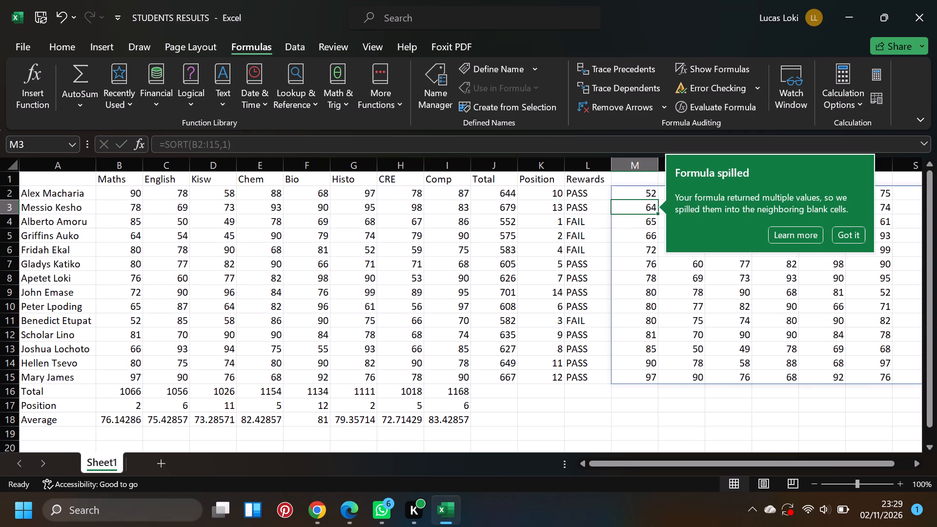
Examine the full width of the sorted marks output and compare it with the original student table back to column A.
{"action": "key", "text": "Right"}
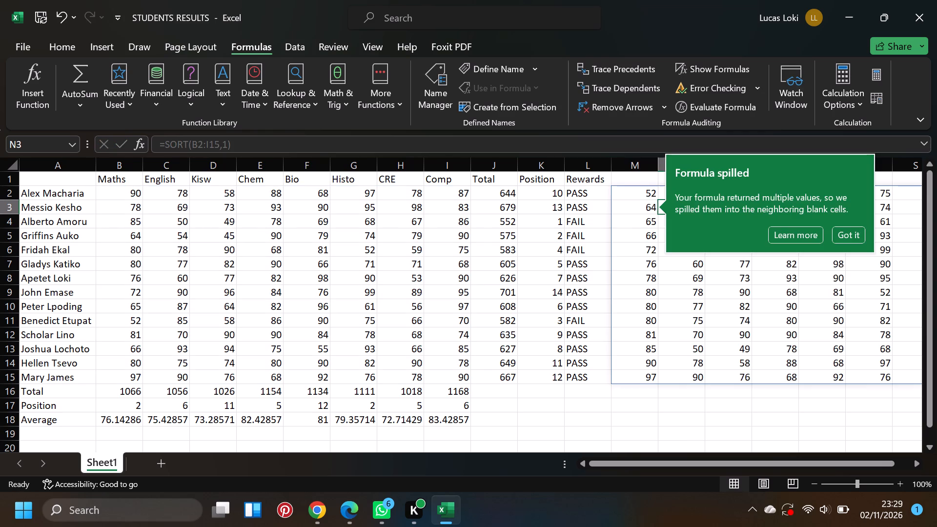
{"action": "key", "text": "Right"}
{"action": "key", "text": "Right"}
{"action": "key", "text": "Right"}
{"action": "key", "text": "Right"}
{"action": "key", "text": "Right"}
{"action": "key", "text": "Right"}
{"action": "key", "text": "Right"}
{"action": "key", "text": "Right"}
{"action": "key", "text": "Right"}
{"action": "key", "text": "Right"}
{"action": "key", "text": "Right"}
{"action": "key", "text": "Right"}
{"action": "key", "text": "Right"}
{"action": "key", "text": "Right"}
{"action": "key", "text": "Right"}
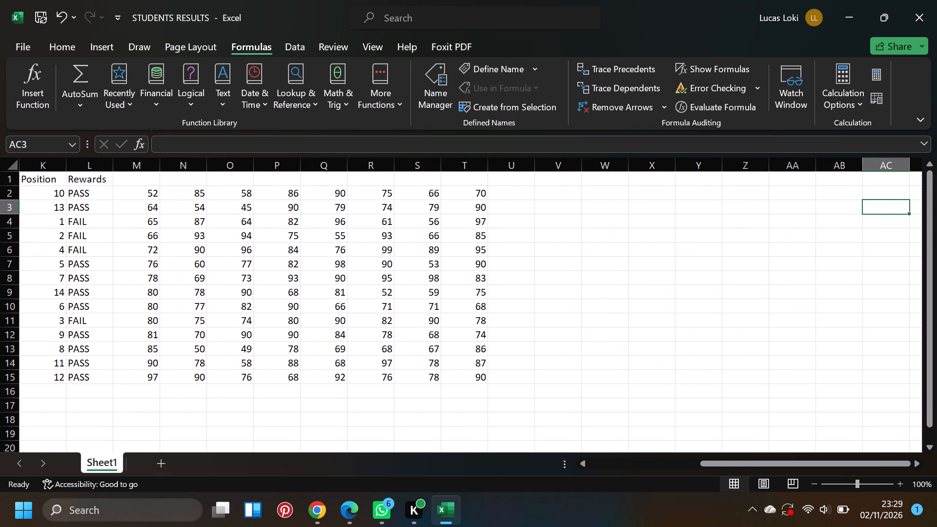
{"action": "key", "text": "Left"}
{"action": "key", "text": "Left"}
{"action": "key", "text": "Left"}
{"action": "key", "text": "Left"}
{"action": "key", "text": "Left"}
{"action": "key", "text": "Left"}
{"action": "key", "text": "Left"}
{"action": "key", "text": "Left"}
{"action": "key", "text": "Left"}
{"action": "key", "text": "Left"}
{"action": "key", "text": "Left"}
{"action": "key", "text": "Left"}
{"action": "key", "text": "Left"}
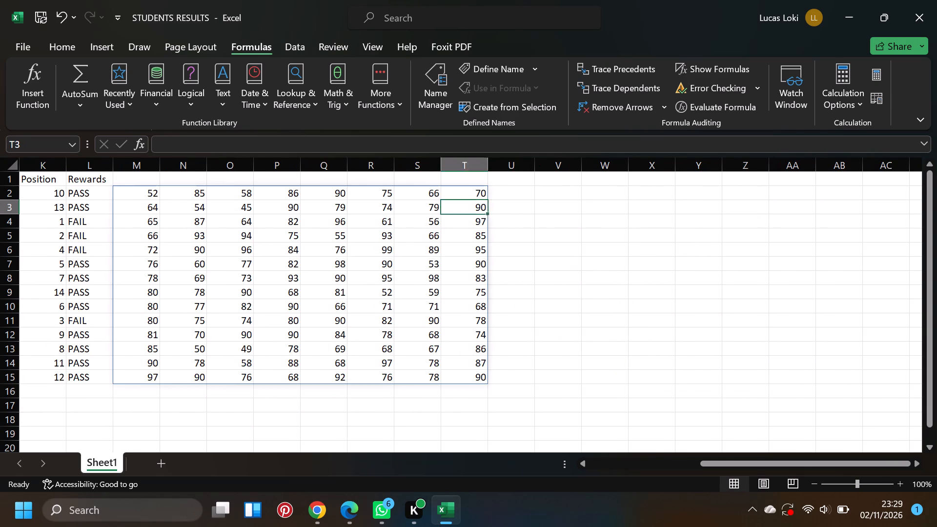
{"action": "key", "text": "Left"}
{"action": "key", "text": "Left"}
{"action": "key", "text": "Left"}
{"action": "key", "text": "Left"}
{"action": "key", "text": "Left"}
{"action": "key", "text": "Left"}
{"action": "key", "text": "Left"}
{"action": "key", "text": "Left"}
{"action": "key", "text": "Left"}
{"action": "key", "text": "Left"}
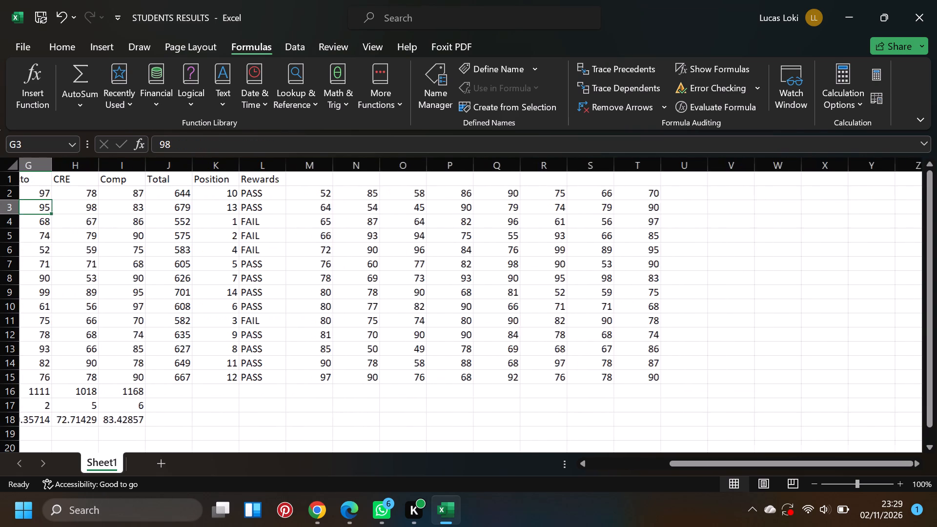
{"action": "key", "text": "Left"}
{"action": "key", "text": "Left"}
{"action": "key", "text": "Left"}
{"action": "key", "text": "Left"}
{"action": "key", "text": "Left"}
{"action": "key", "text": "Left"}
{"action": "key", "text": "Left"}
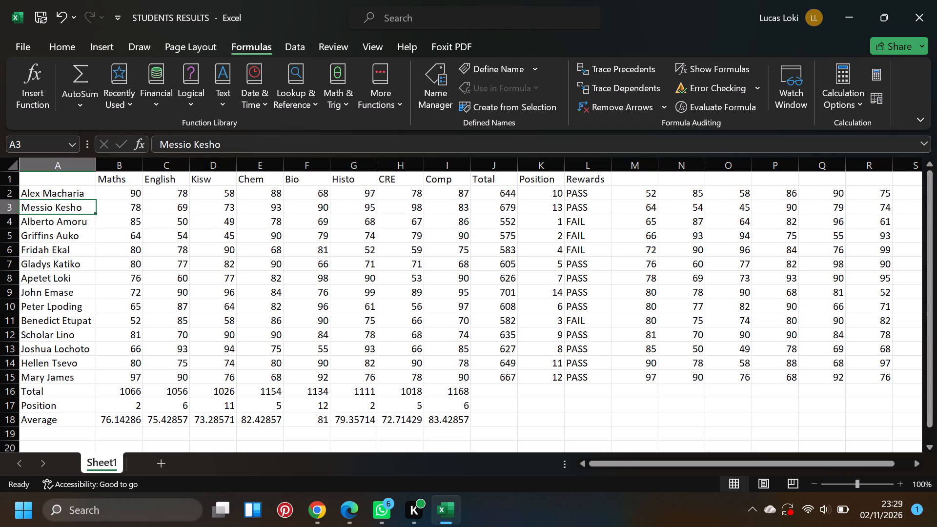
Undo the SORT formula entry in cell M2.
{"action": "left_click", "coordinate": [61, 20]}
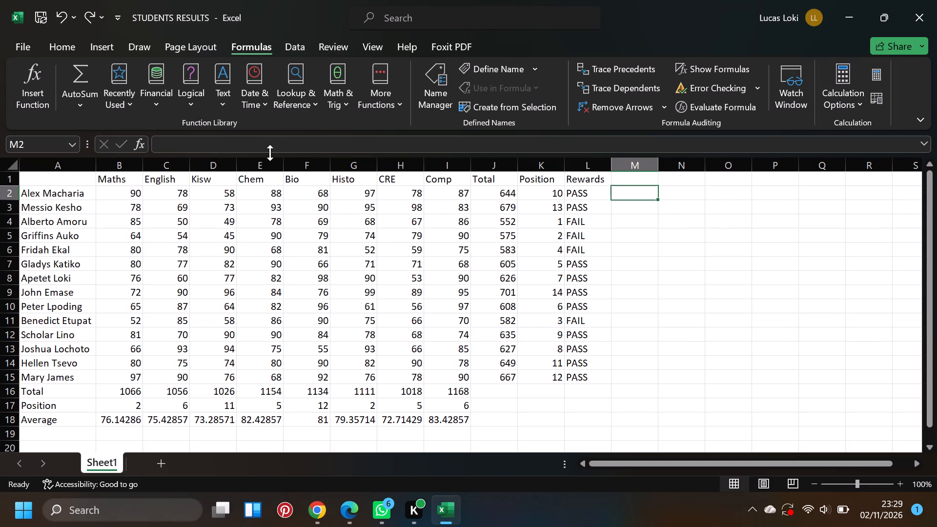
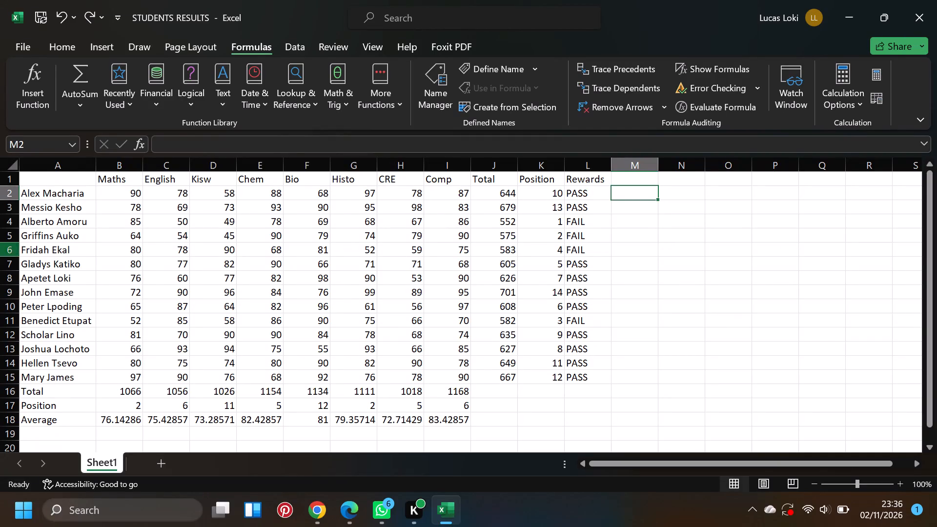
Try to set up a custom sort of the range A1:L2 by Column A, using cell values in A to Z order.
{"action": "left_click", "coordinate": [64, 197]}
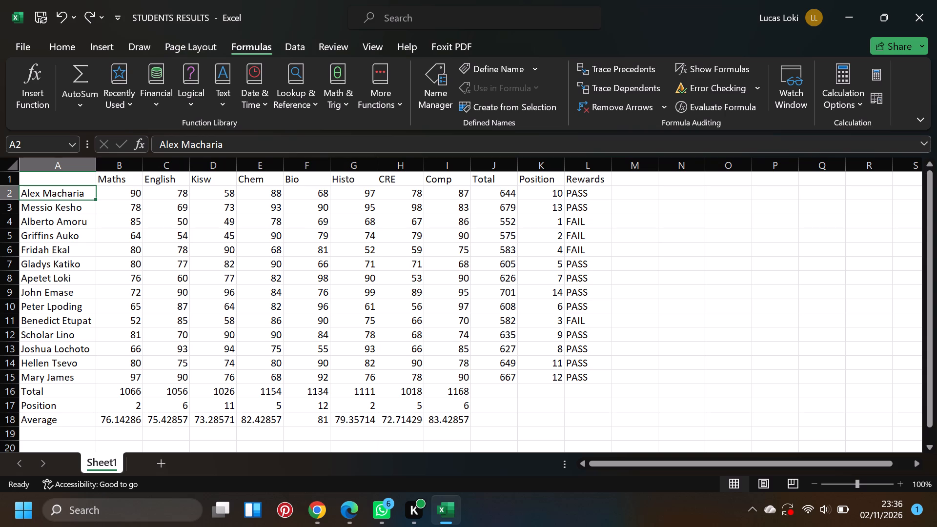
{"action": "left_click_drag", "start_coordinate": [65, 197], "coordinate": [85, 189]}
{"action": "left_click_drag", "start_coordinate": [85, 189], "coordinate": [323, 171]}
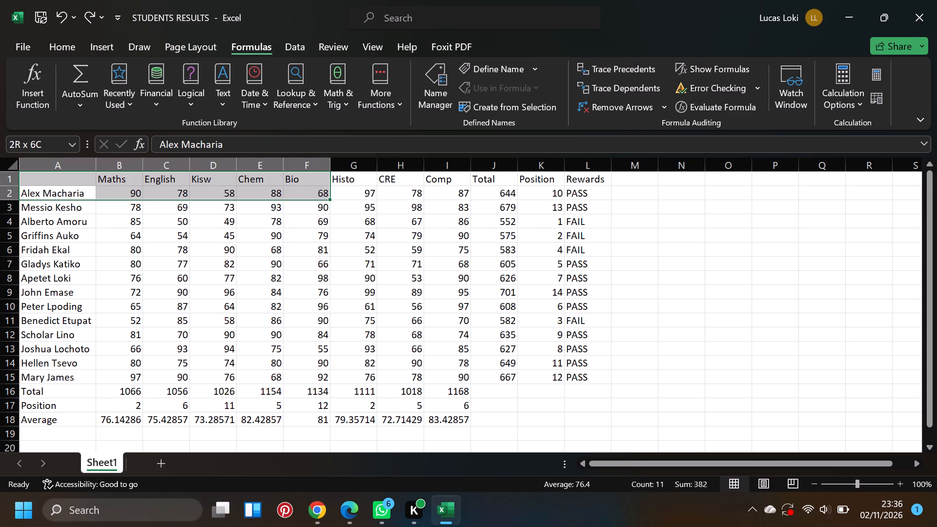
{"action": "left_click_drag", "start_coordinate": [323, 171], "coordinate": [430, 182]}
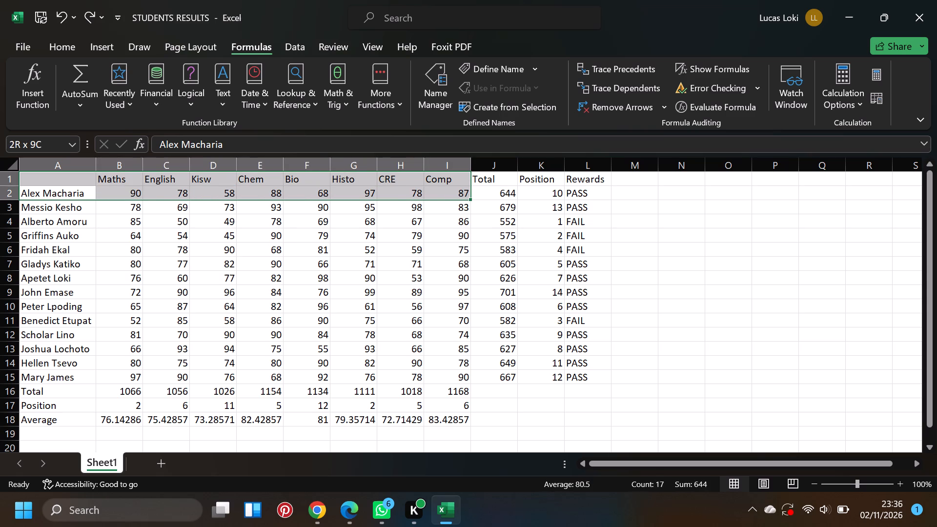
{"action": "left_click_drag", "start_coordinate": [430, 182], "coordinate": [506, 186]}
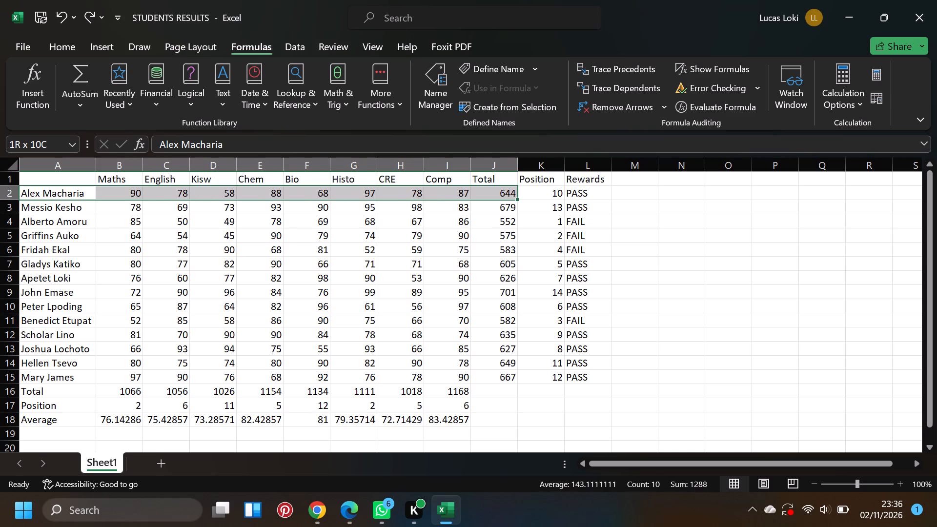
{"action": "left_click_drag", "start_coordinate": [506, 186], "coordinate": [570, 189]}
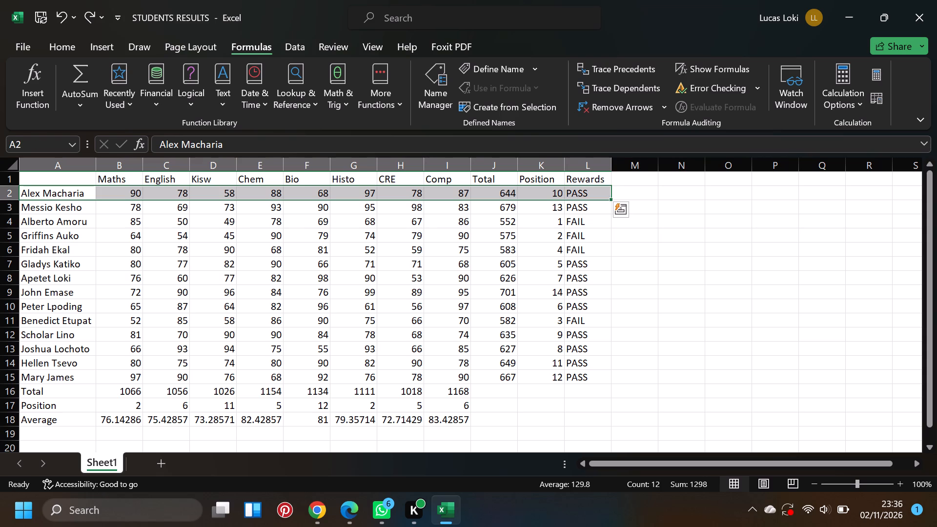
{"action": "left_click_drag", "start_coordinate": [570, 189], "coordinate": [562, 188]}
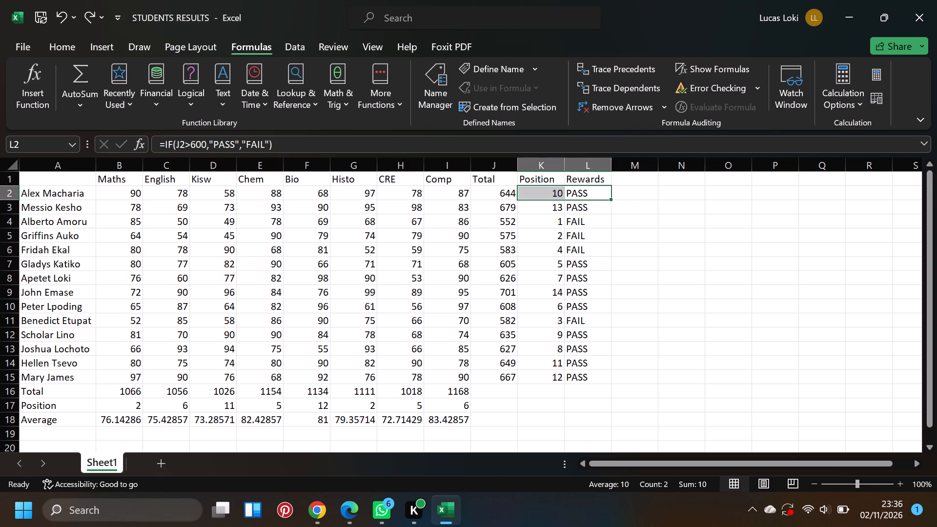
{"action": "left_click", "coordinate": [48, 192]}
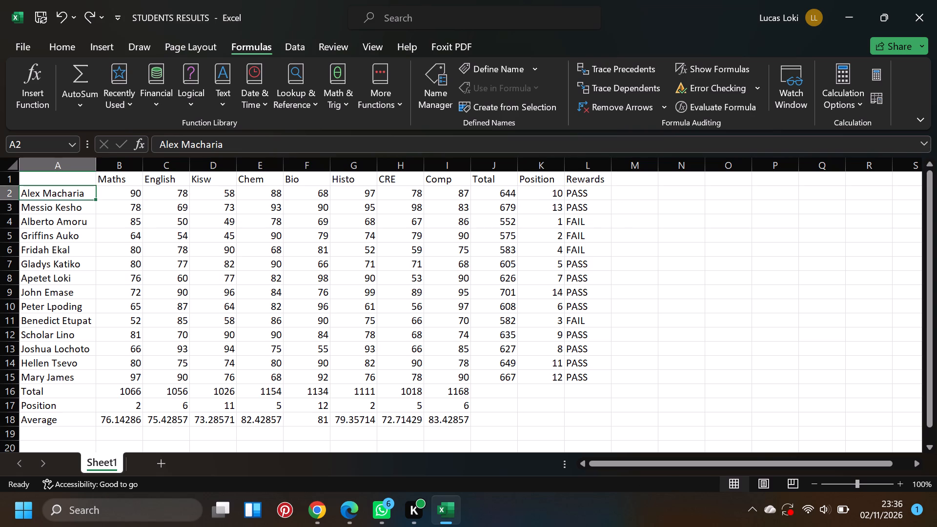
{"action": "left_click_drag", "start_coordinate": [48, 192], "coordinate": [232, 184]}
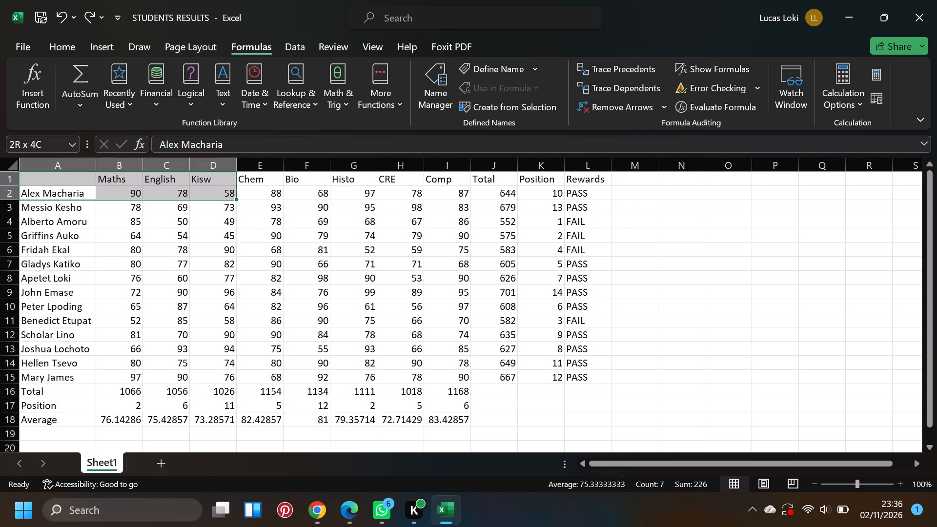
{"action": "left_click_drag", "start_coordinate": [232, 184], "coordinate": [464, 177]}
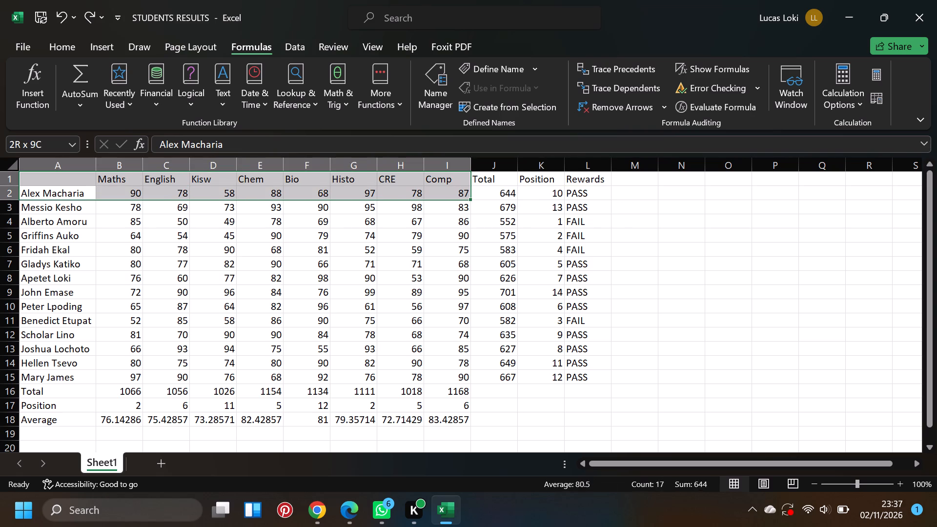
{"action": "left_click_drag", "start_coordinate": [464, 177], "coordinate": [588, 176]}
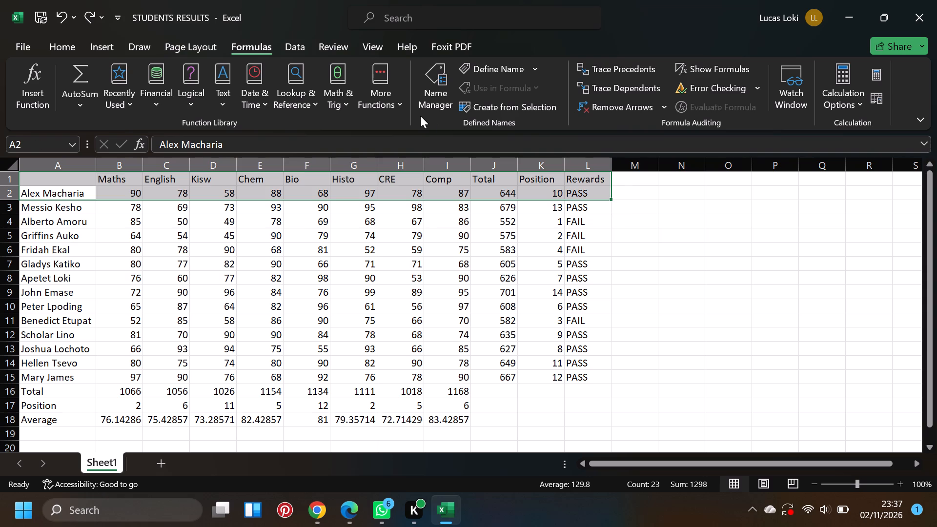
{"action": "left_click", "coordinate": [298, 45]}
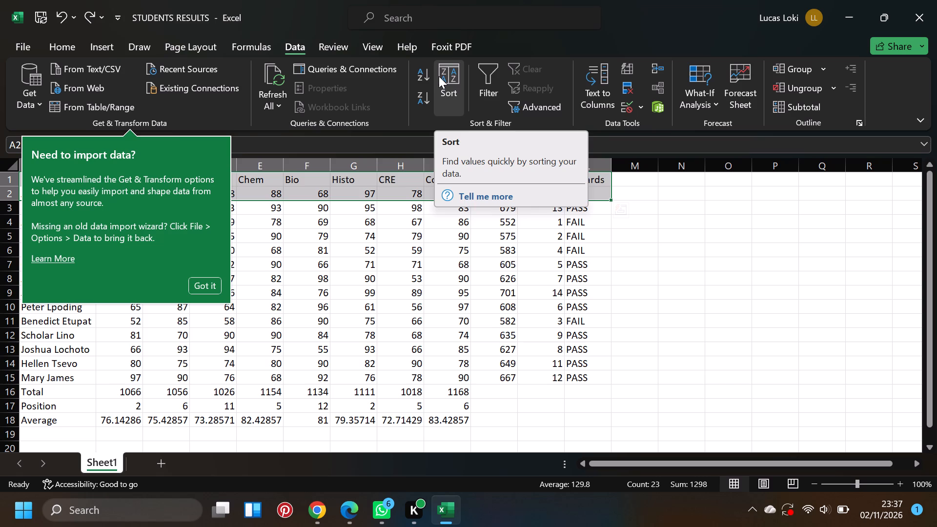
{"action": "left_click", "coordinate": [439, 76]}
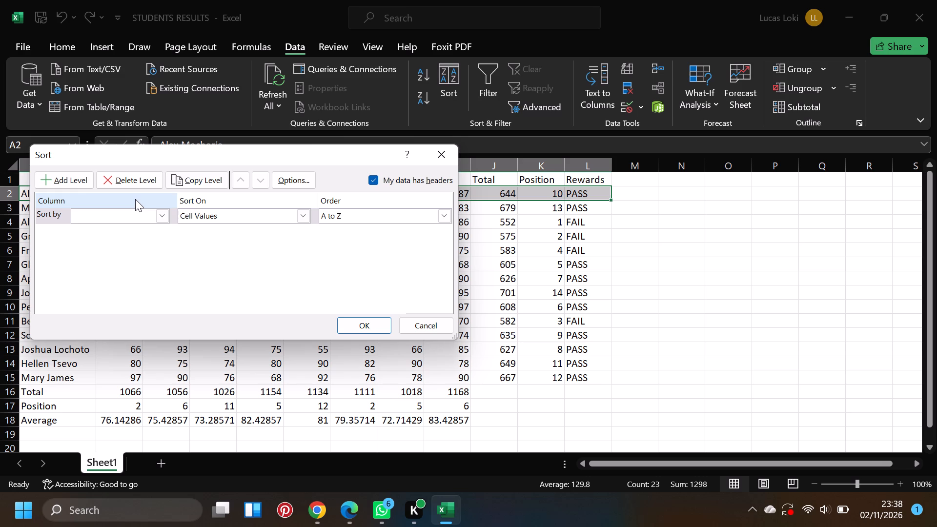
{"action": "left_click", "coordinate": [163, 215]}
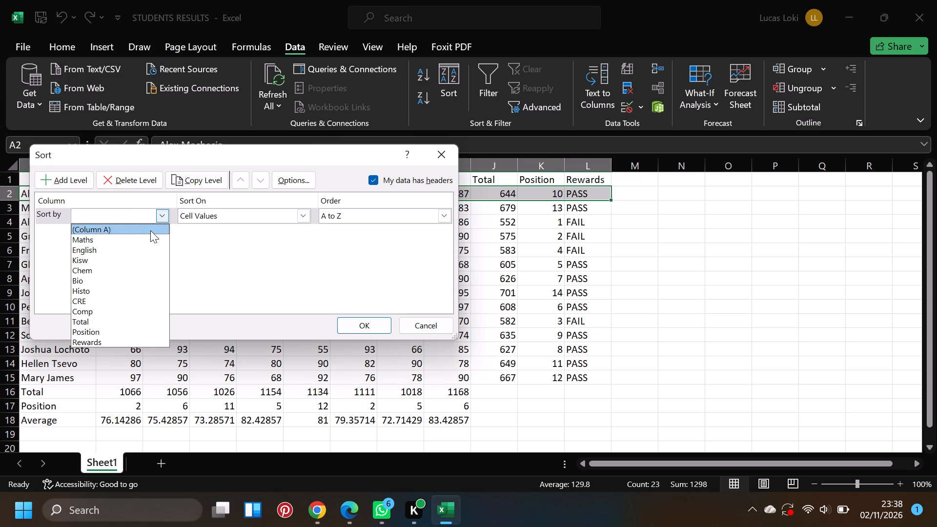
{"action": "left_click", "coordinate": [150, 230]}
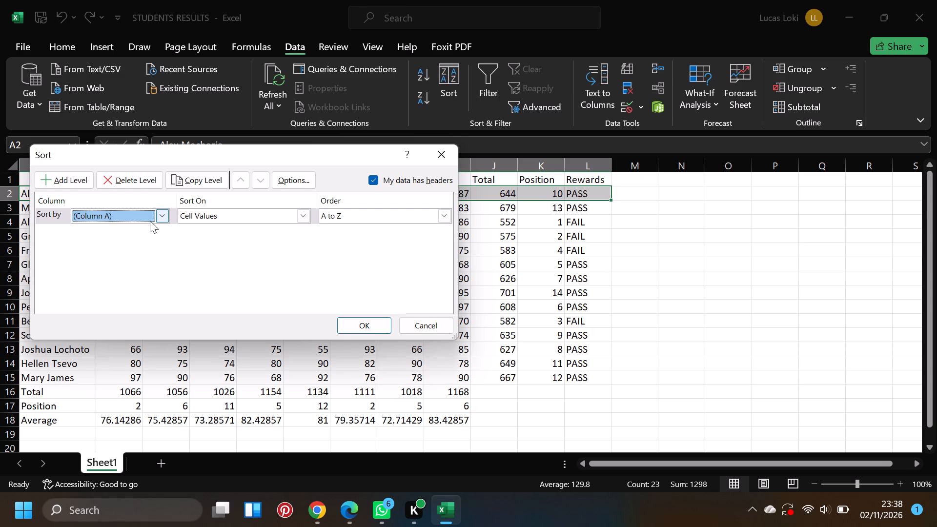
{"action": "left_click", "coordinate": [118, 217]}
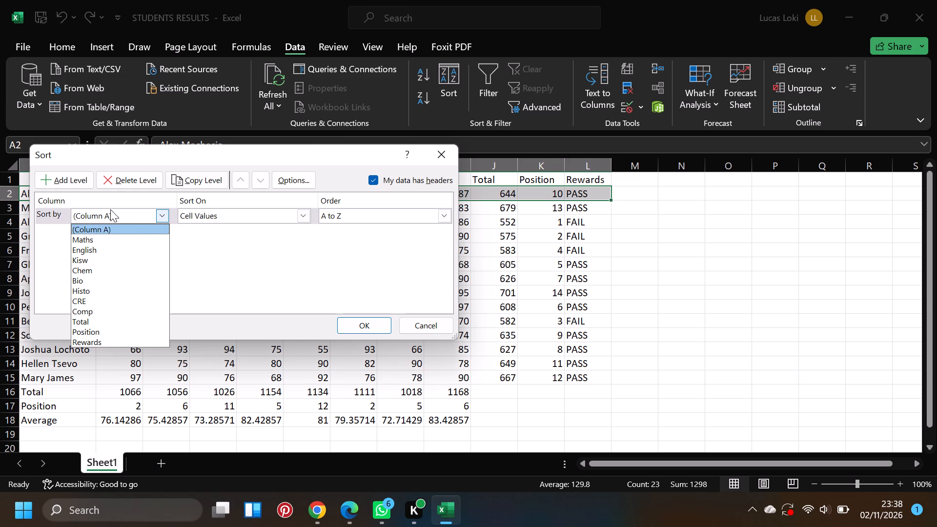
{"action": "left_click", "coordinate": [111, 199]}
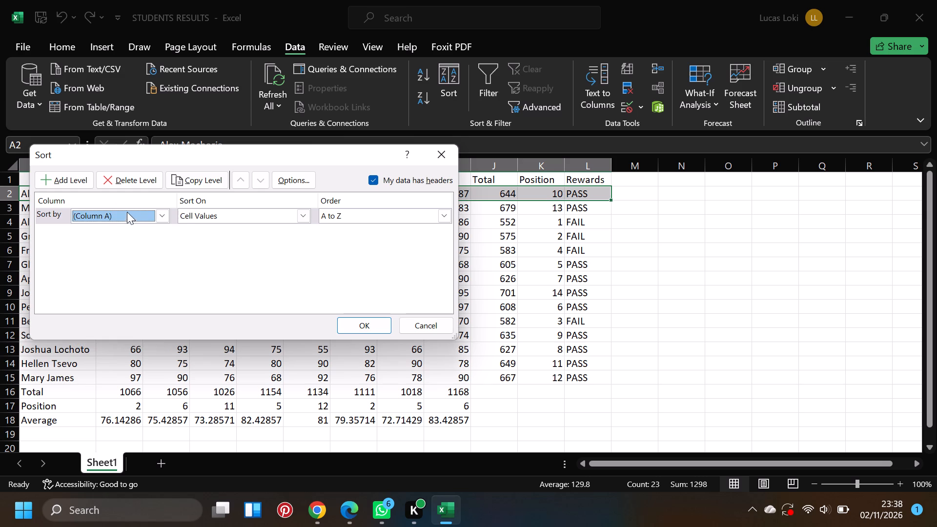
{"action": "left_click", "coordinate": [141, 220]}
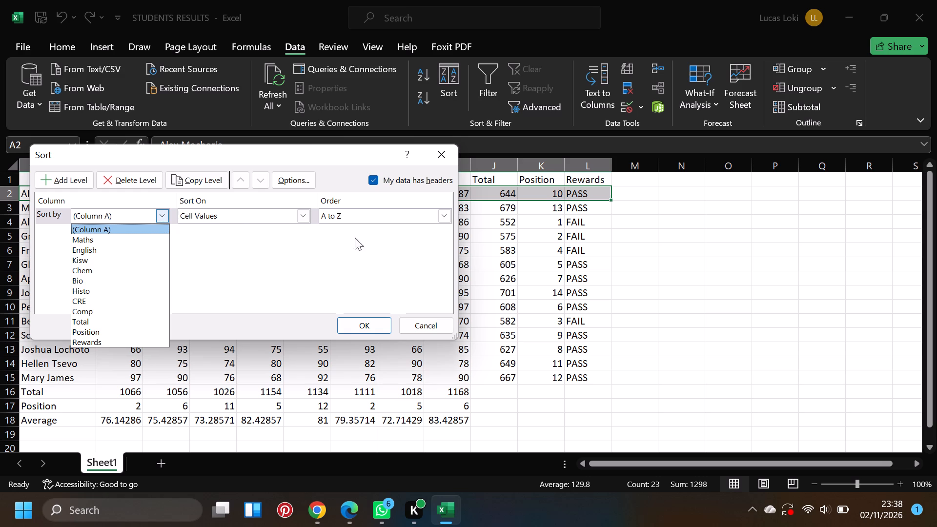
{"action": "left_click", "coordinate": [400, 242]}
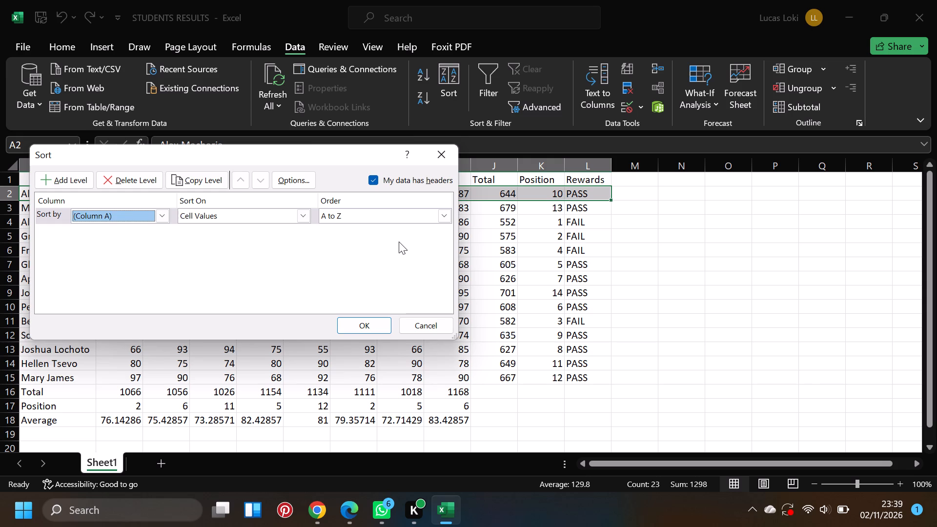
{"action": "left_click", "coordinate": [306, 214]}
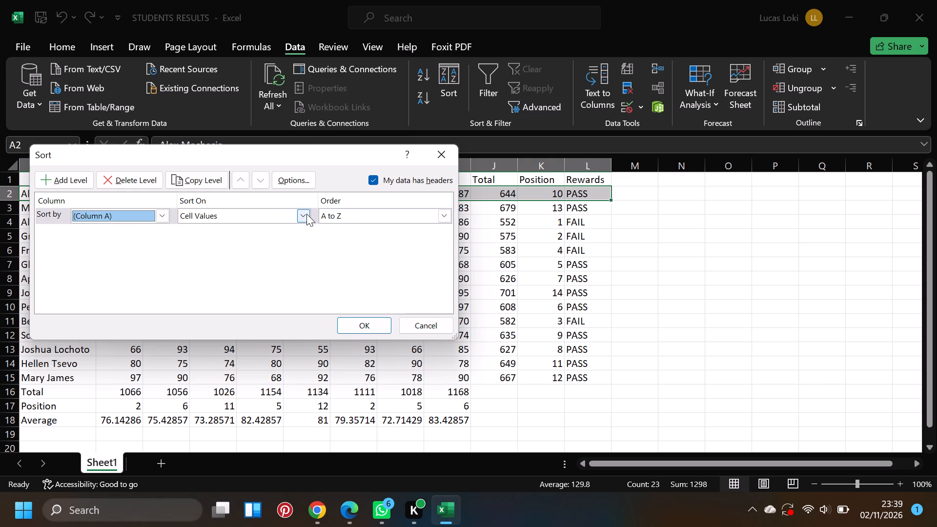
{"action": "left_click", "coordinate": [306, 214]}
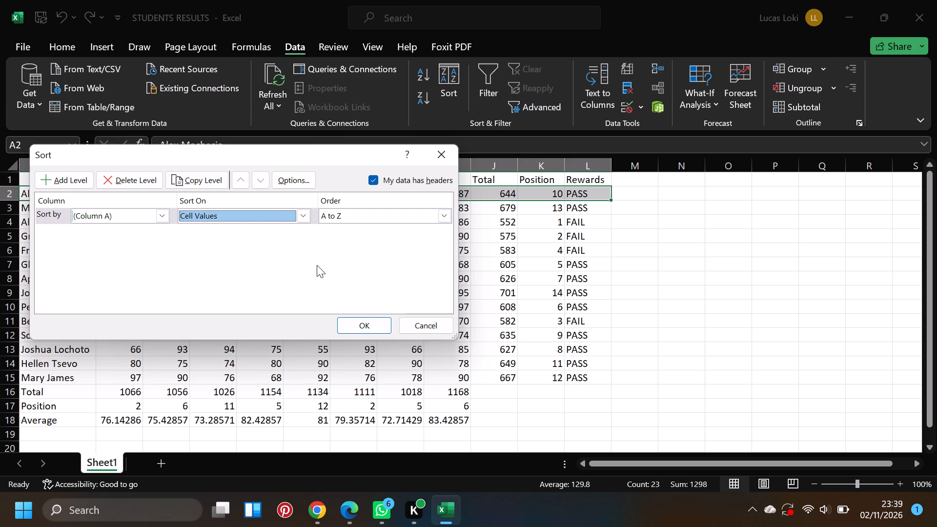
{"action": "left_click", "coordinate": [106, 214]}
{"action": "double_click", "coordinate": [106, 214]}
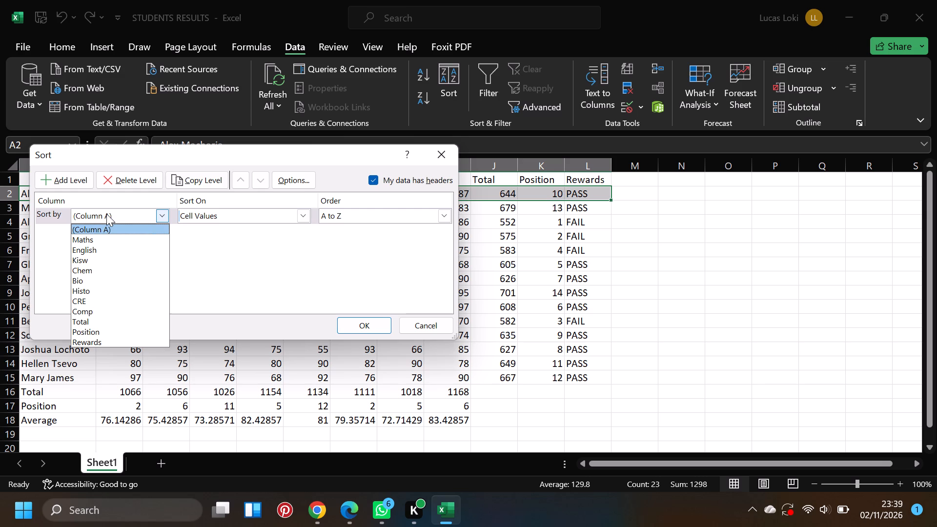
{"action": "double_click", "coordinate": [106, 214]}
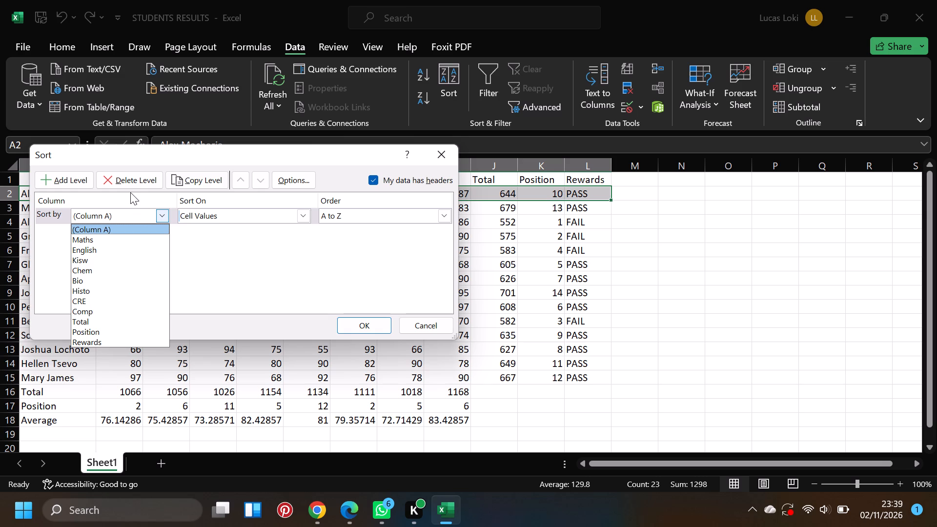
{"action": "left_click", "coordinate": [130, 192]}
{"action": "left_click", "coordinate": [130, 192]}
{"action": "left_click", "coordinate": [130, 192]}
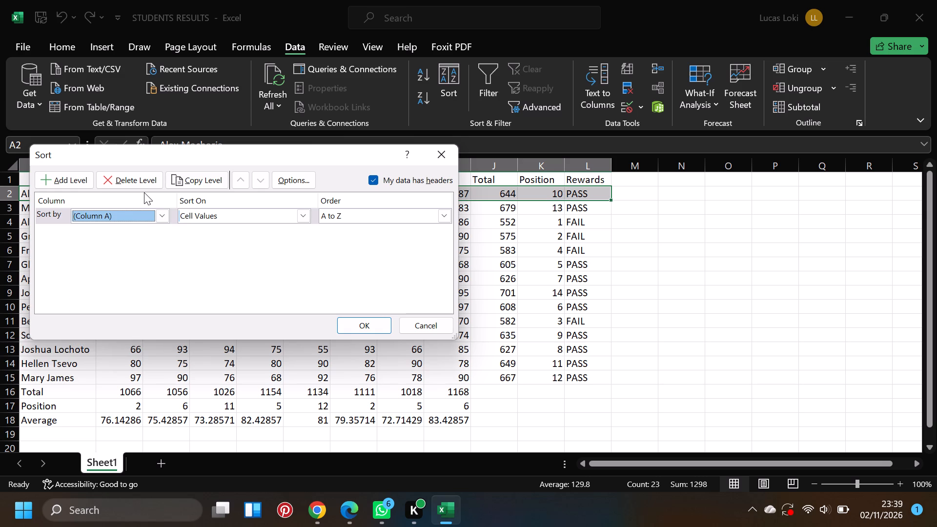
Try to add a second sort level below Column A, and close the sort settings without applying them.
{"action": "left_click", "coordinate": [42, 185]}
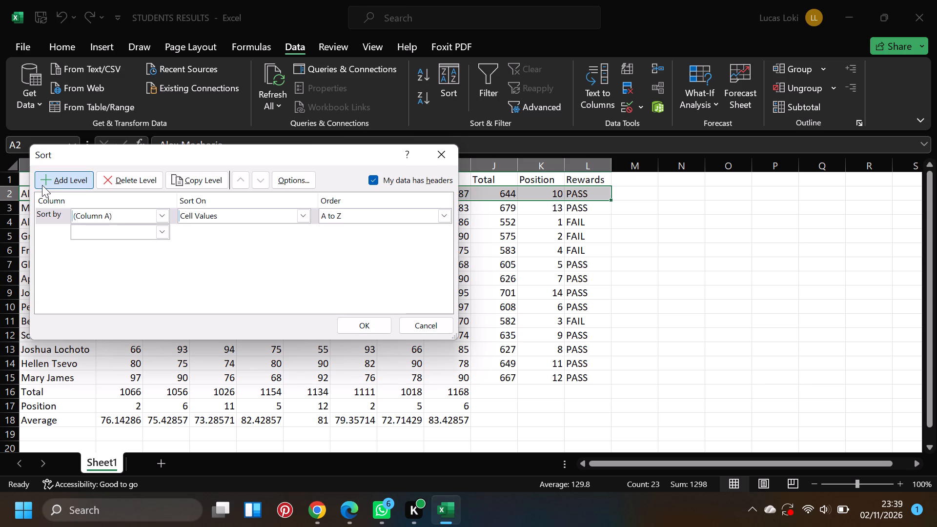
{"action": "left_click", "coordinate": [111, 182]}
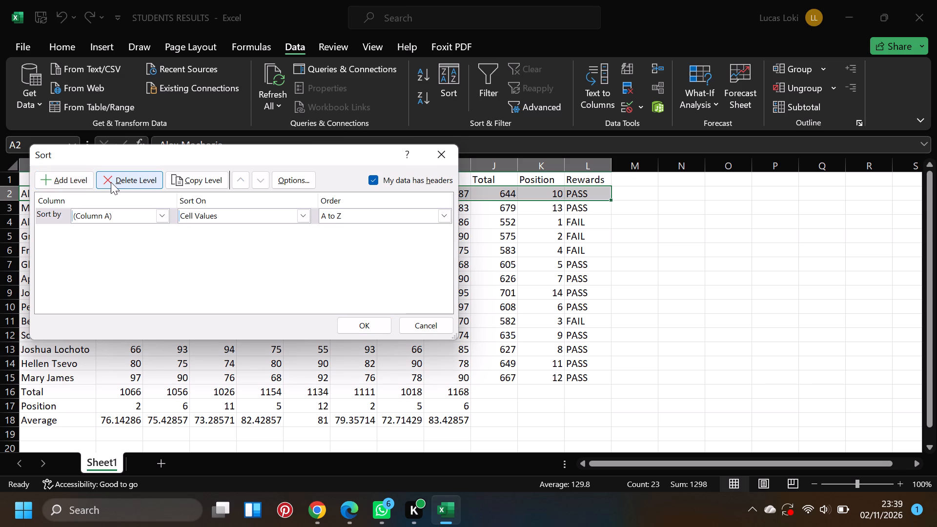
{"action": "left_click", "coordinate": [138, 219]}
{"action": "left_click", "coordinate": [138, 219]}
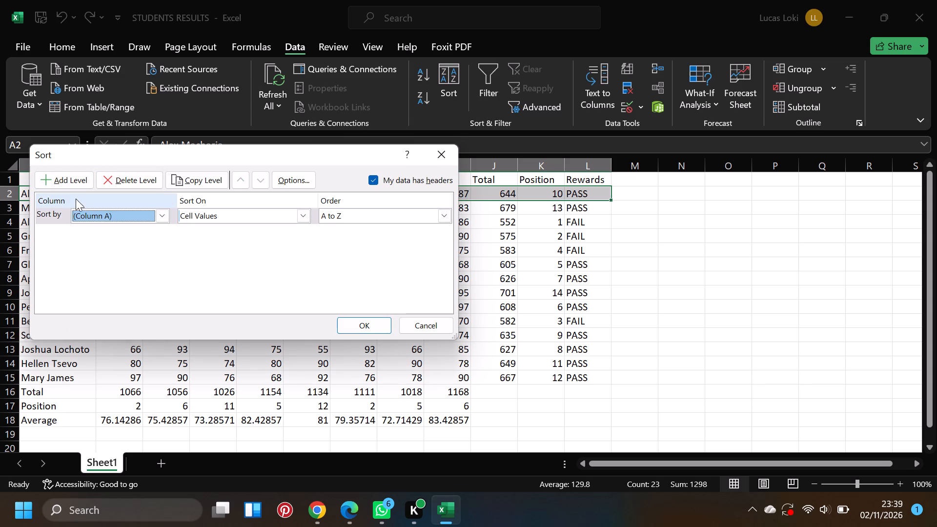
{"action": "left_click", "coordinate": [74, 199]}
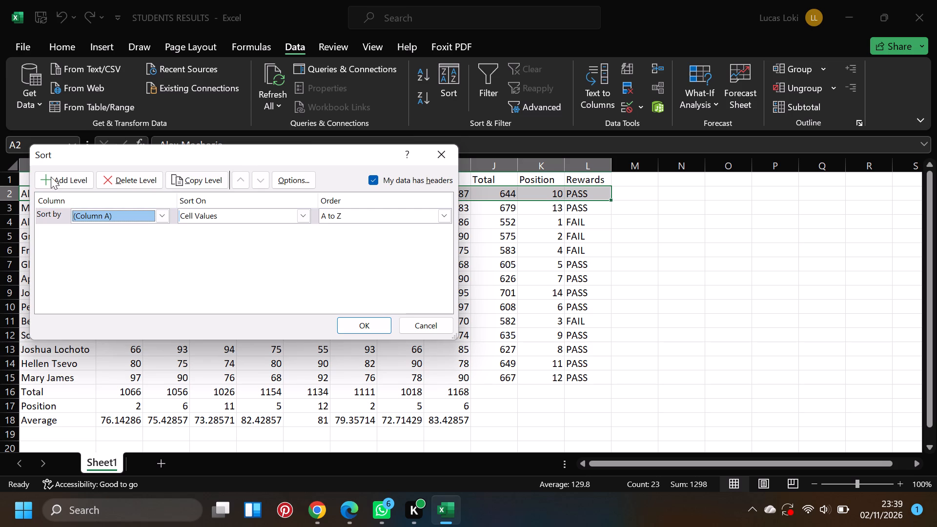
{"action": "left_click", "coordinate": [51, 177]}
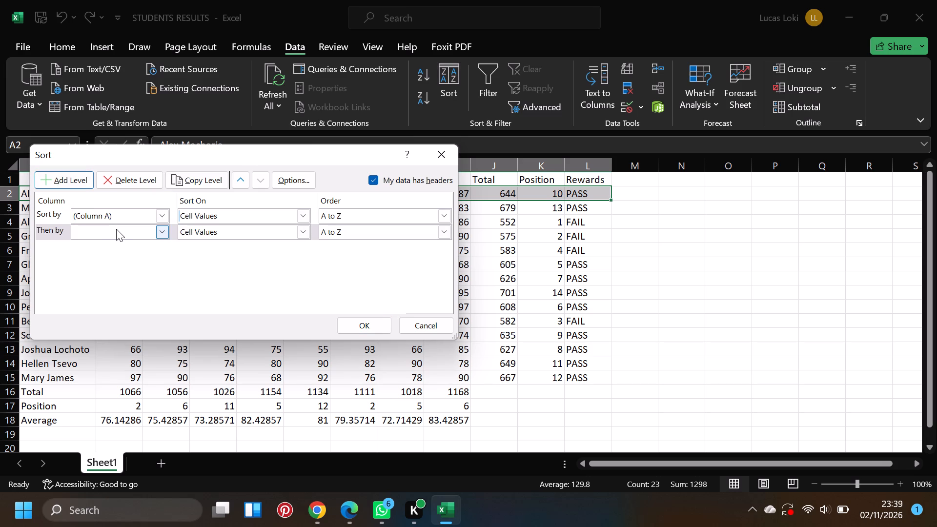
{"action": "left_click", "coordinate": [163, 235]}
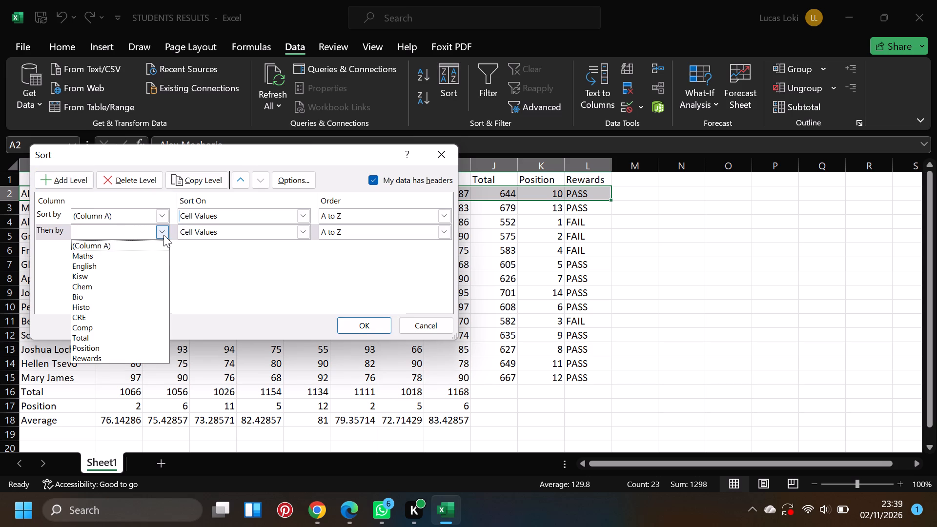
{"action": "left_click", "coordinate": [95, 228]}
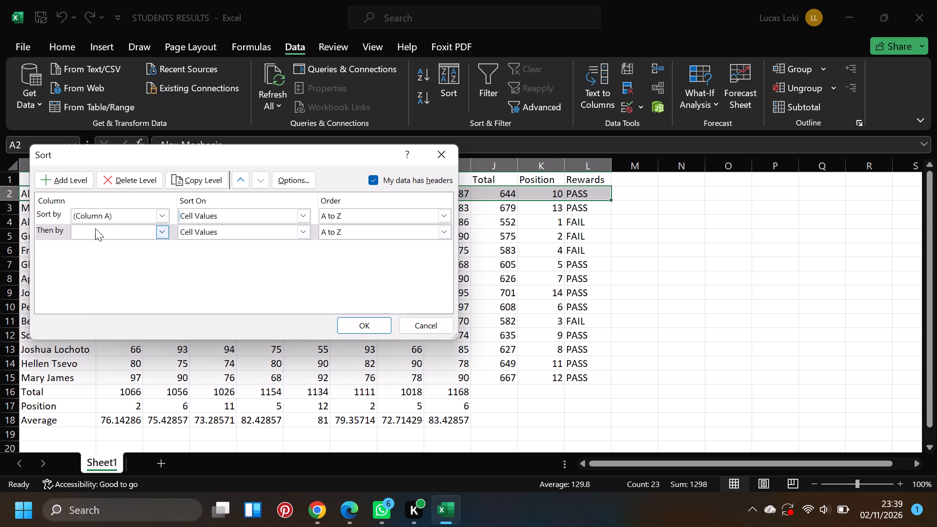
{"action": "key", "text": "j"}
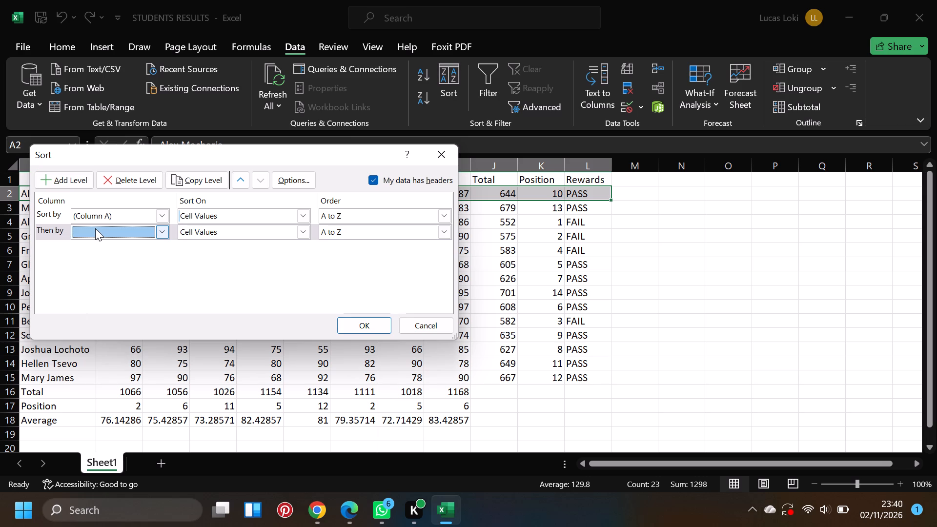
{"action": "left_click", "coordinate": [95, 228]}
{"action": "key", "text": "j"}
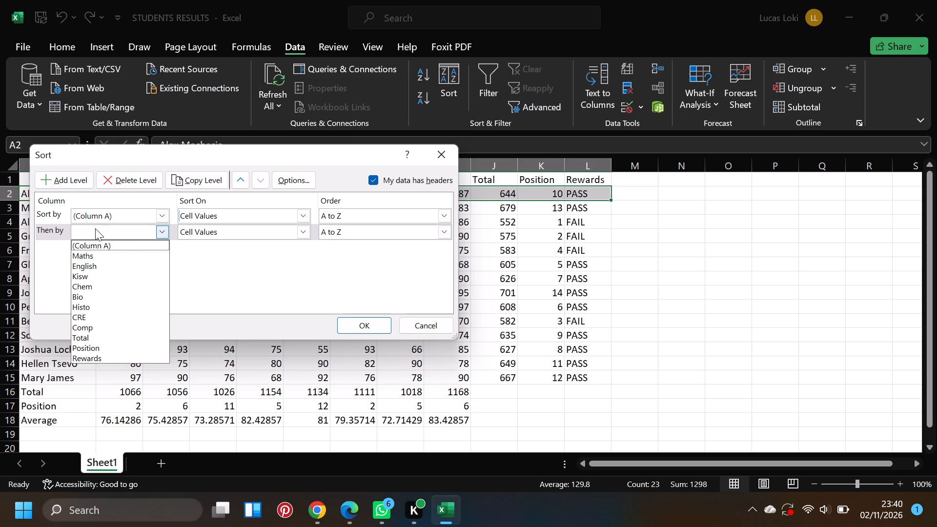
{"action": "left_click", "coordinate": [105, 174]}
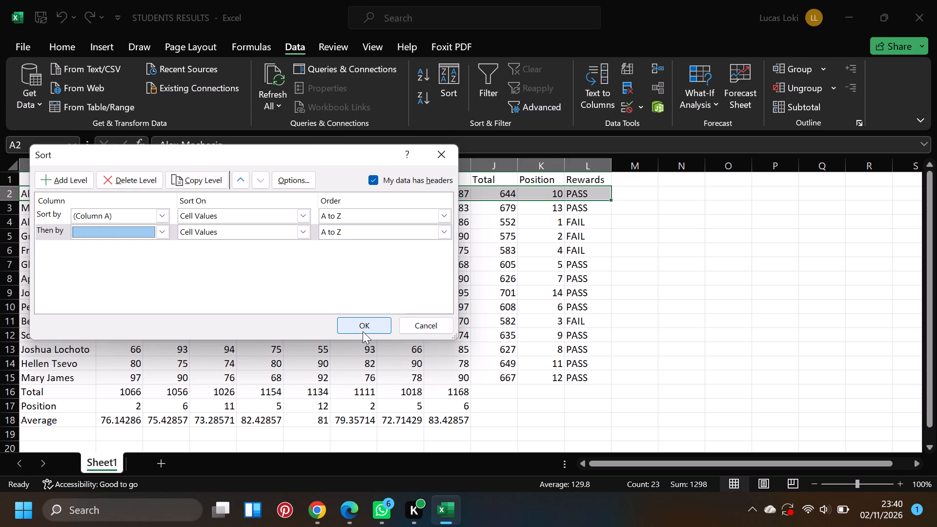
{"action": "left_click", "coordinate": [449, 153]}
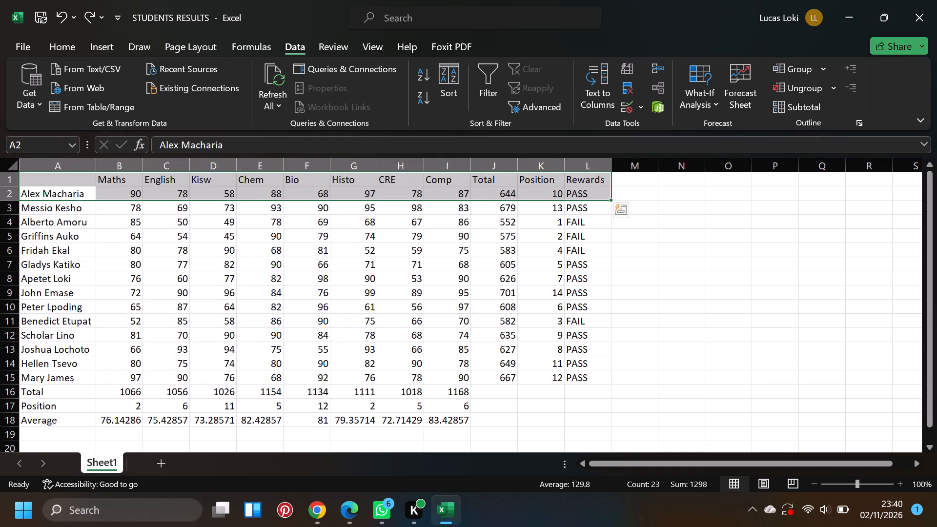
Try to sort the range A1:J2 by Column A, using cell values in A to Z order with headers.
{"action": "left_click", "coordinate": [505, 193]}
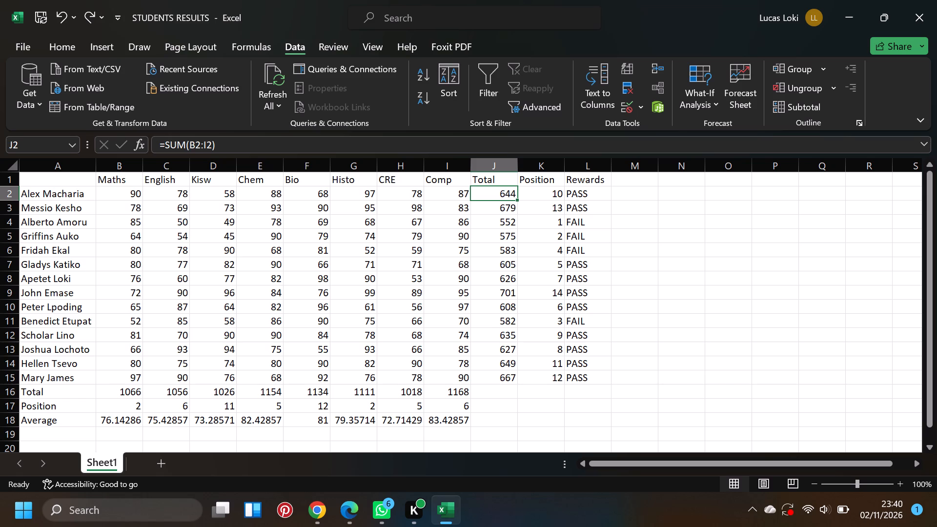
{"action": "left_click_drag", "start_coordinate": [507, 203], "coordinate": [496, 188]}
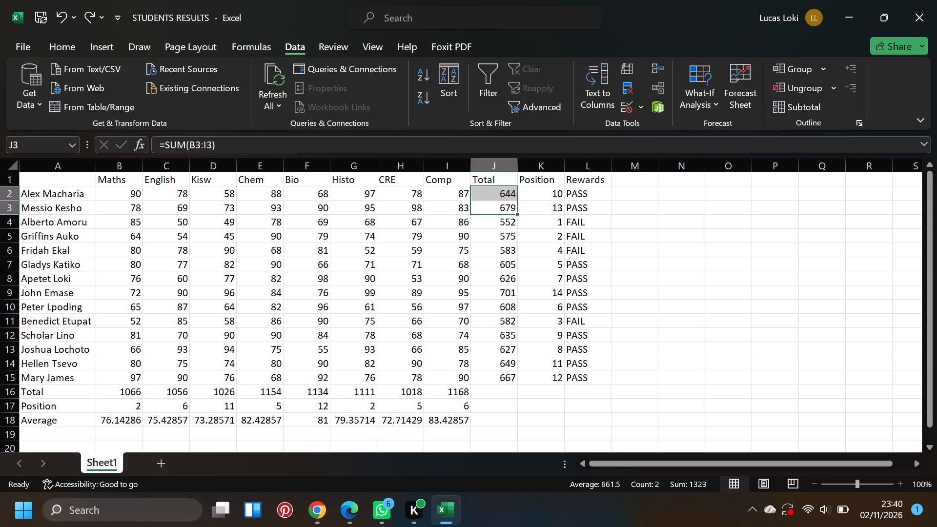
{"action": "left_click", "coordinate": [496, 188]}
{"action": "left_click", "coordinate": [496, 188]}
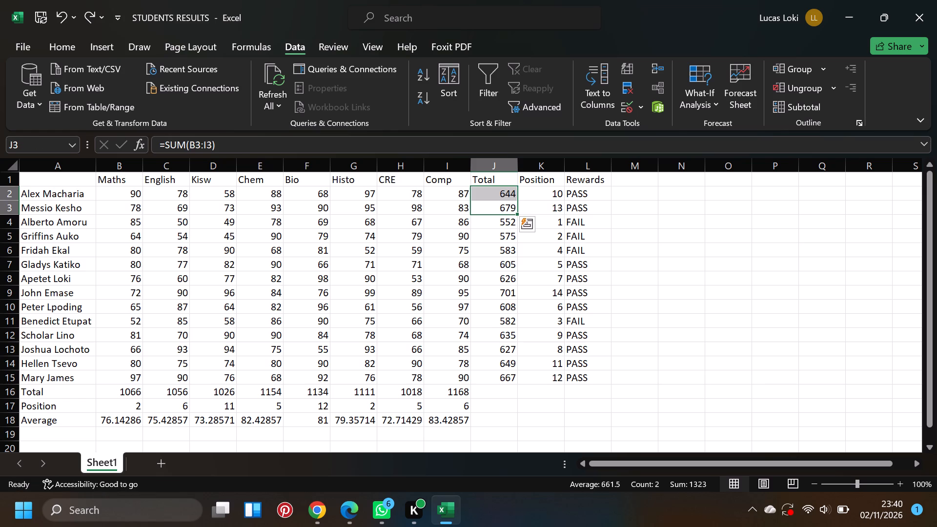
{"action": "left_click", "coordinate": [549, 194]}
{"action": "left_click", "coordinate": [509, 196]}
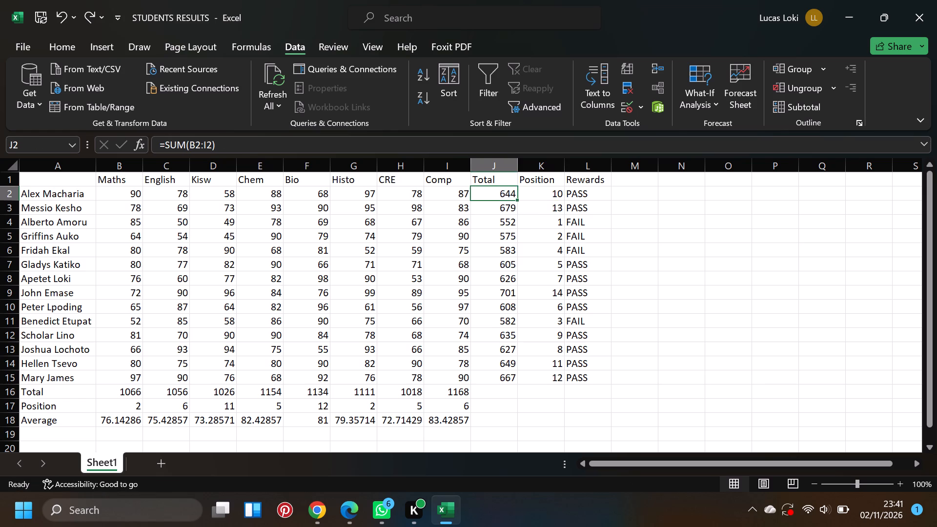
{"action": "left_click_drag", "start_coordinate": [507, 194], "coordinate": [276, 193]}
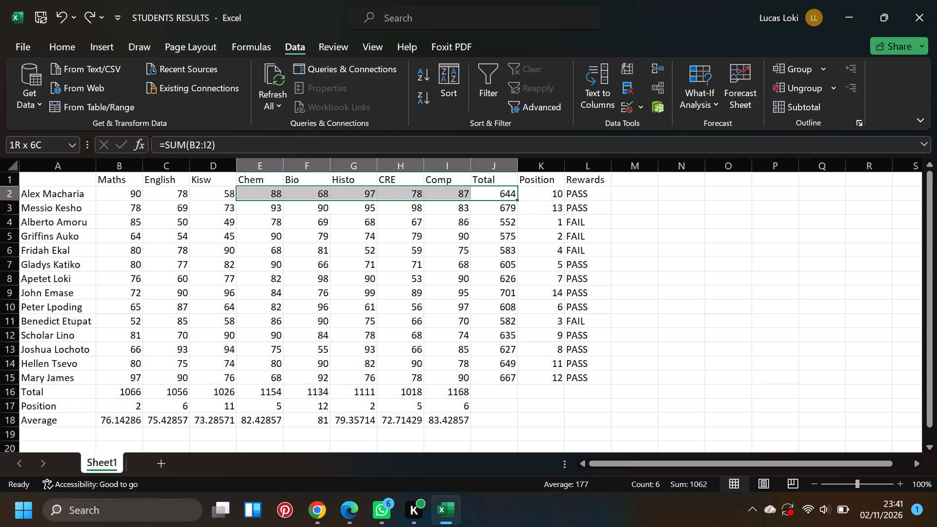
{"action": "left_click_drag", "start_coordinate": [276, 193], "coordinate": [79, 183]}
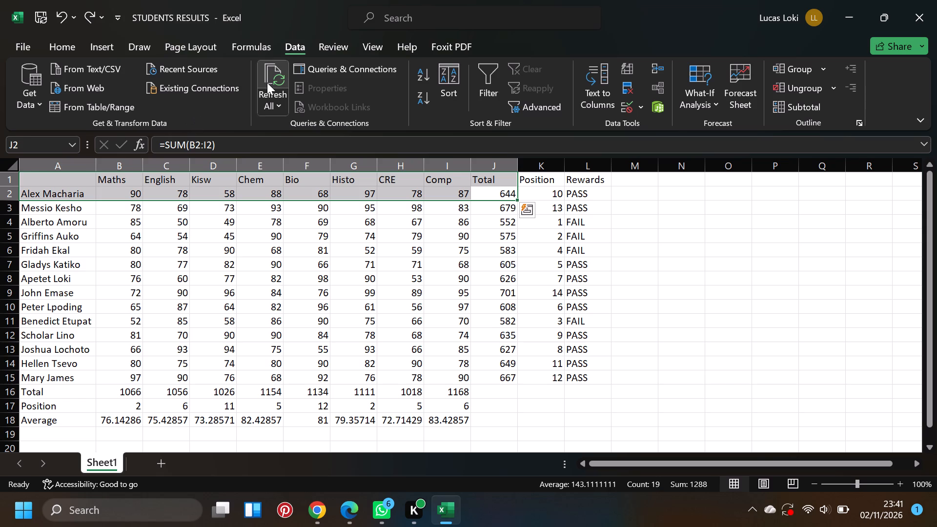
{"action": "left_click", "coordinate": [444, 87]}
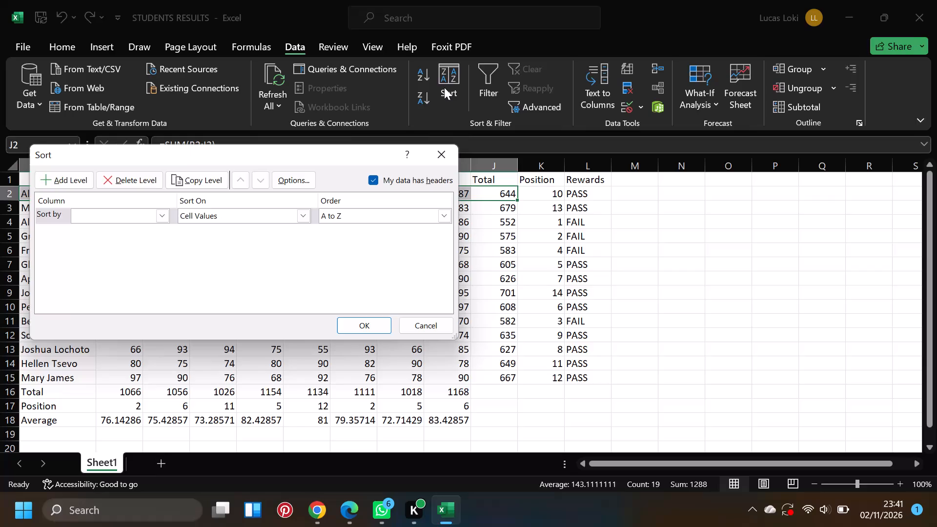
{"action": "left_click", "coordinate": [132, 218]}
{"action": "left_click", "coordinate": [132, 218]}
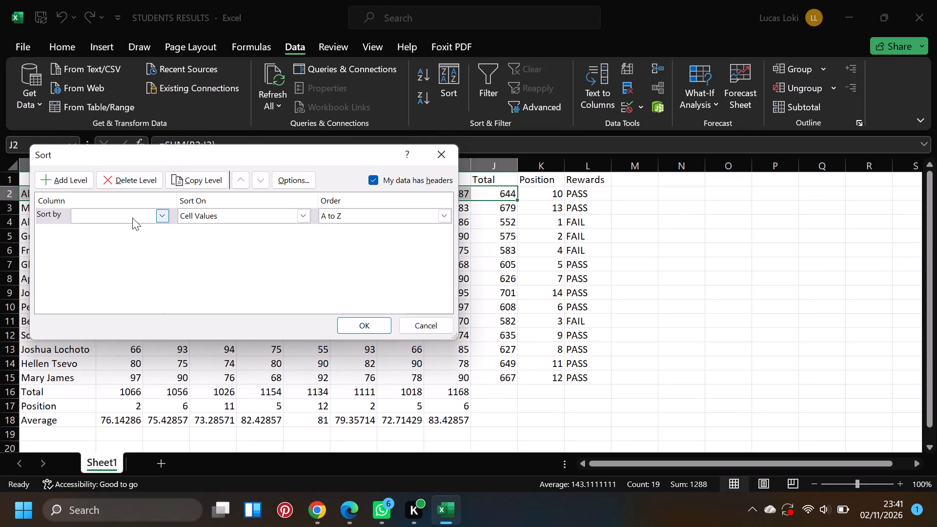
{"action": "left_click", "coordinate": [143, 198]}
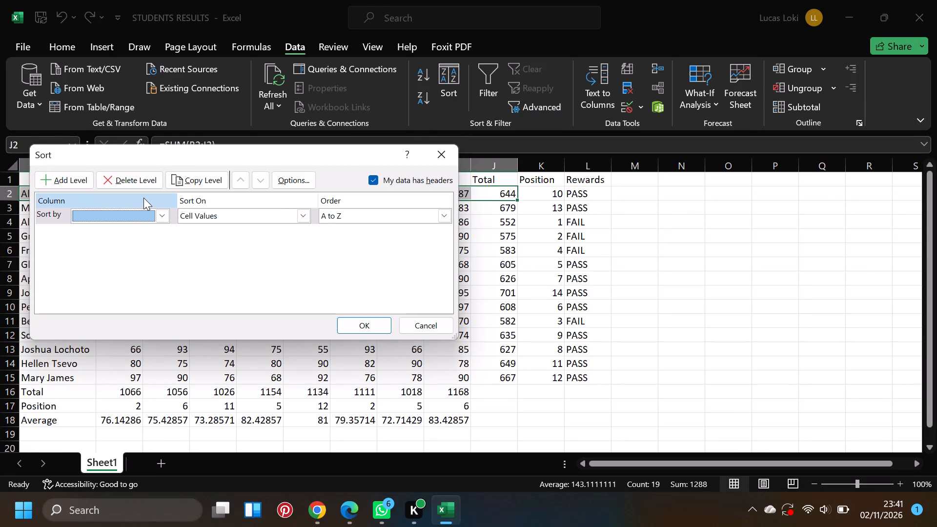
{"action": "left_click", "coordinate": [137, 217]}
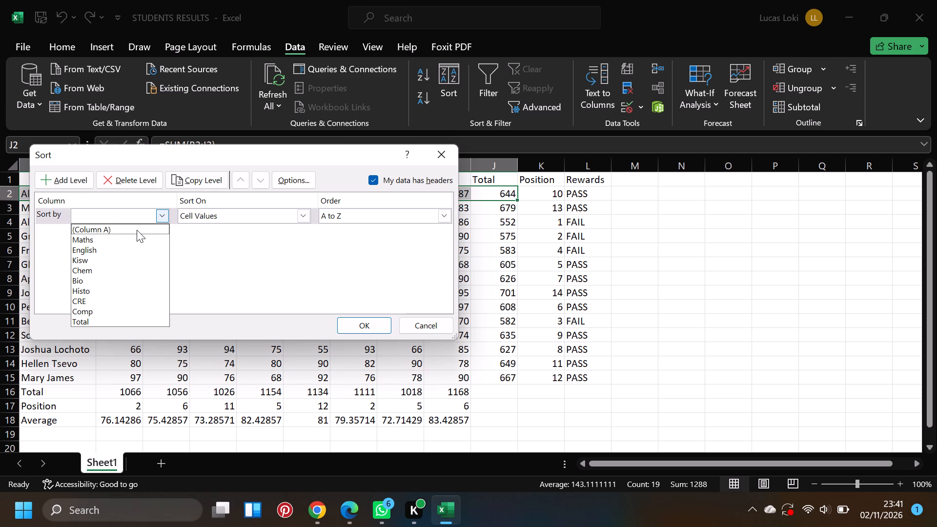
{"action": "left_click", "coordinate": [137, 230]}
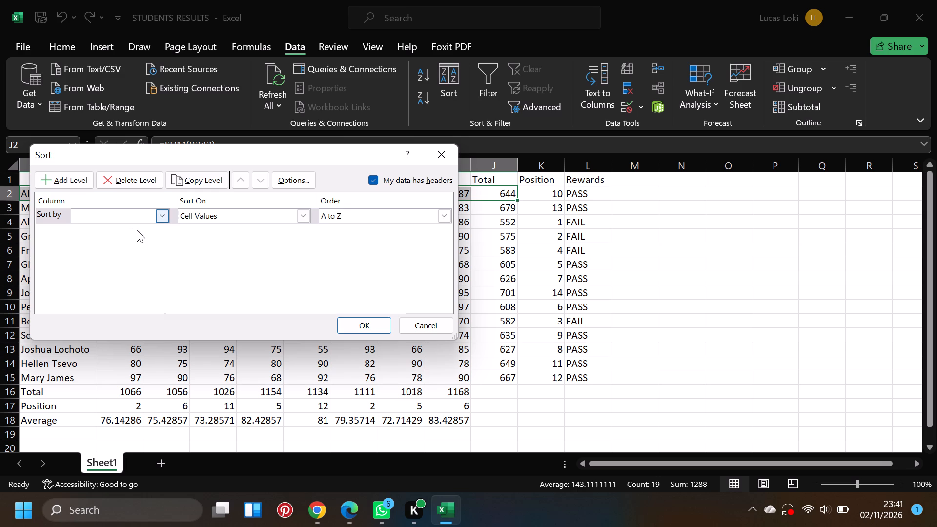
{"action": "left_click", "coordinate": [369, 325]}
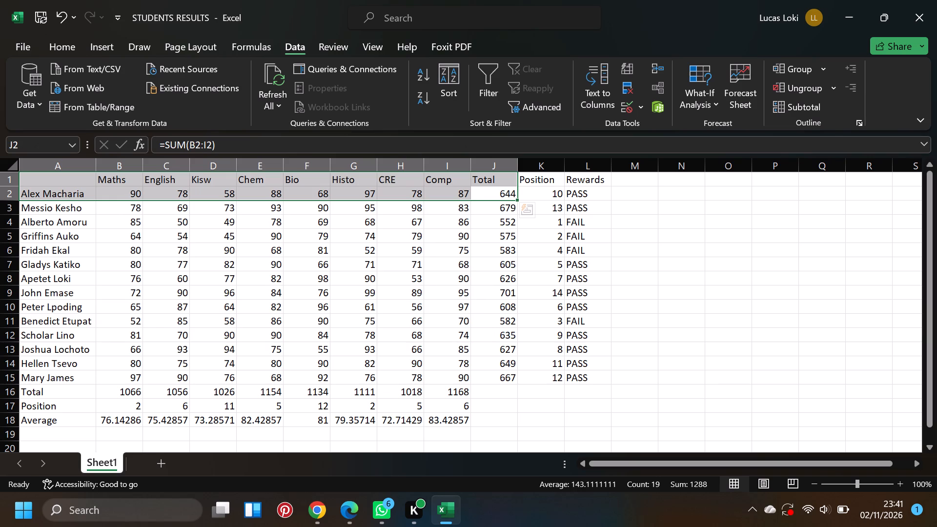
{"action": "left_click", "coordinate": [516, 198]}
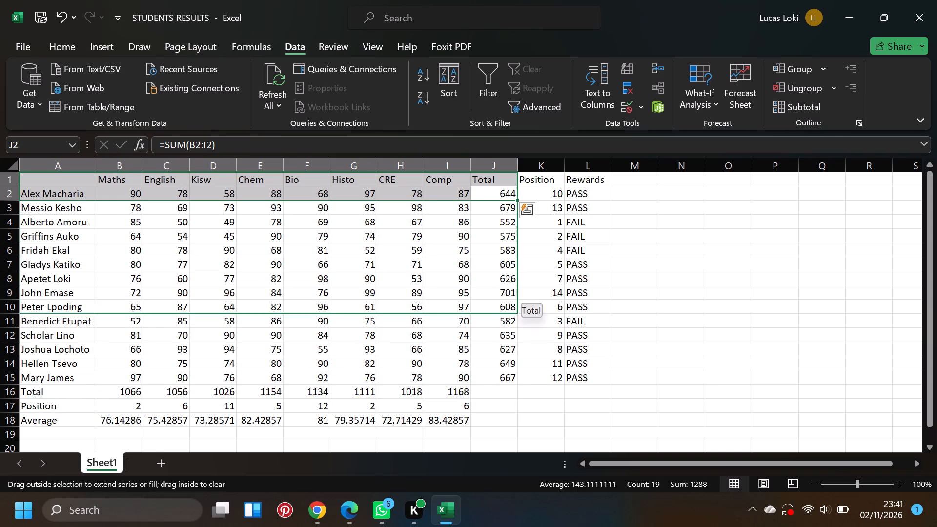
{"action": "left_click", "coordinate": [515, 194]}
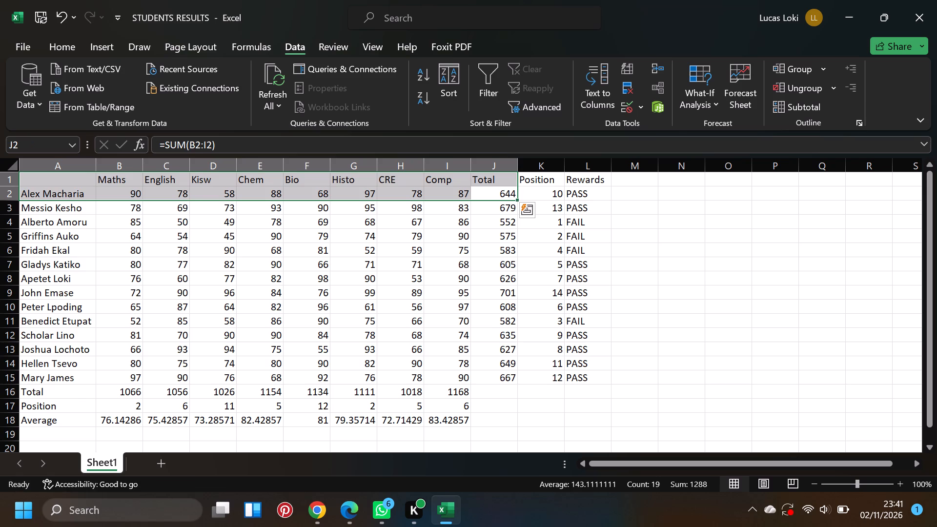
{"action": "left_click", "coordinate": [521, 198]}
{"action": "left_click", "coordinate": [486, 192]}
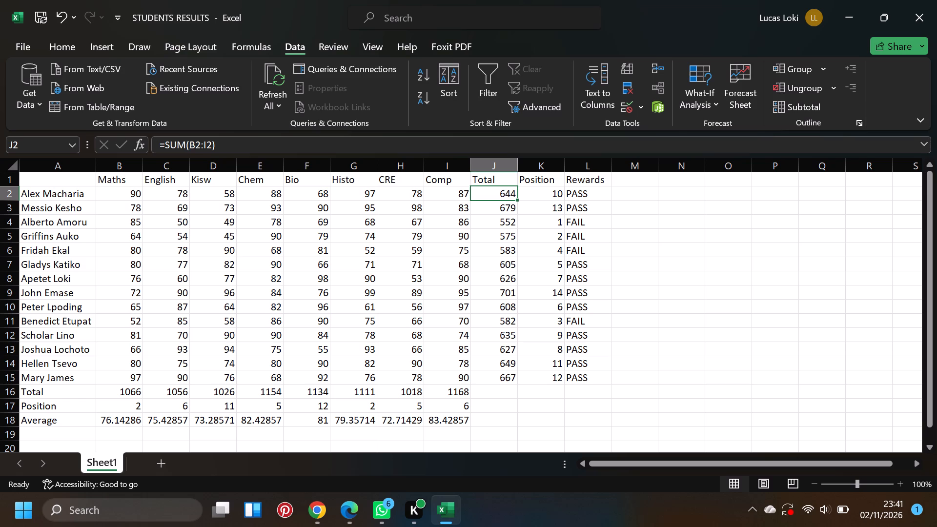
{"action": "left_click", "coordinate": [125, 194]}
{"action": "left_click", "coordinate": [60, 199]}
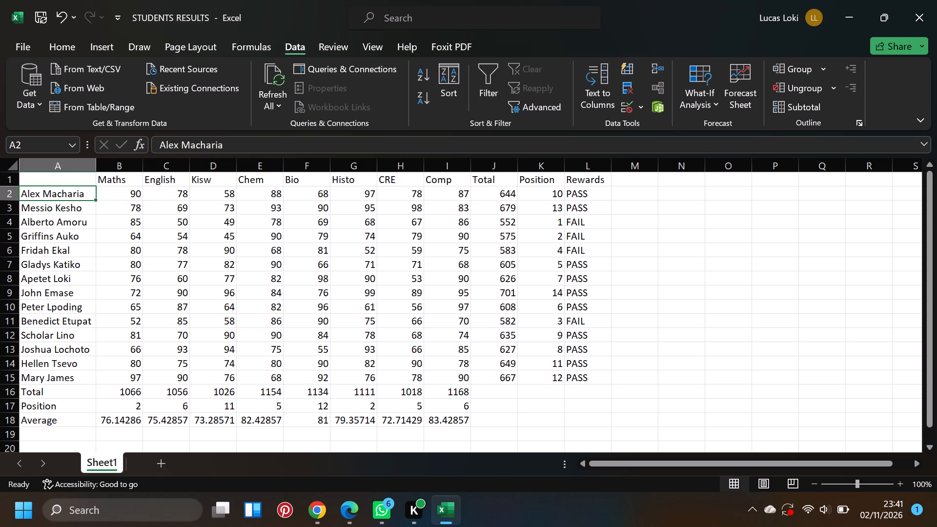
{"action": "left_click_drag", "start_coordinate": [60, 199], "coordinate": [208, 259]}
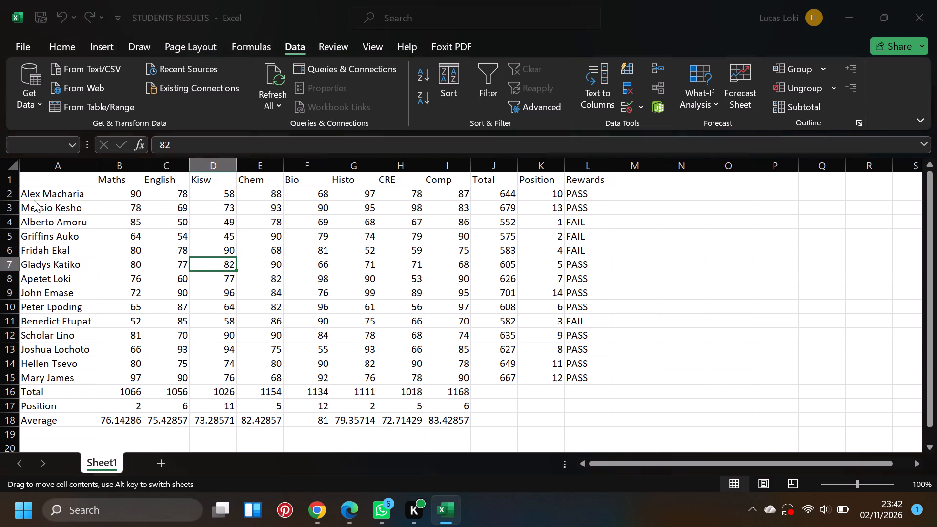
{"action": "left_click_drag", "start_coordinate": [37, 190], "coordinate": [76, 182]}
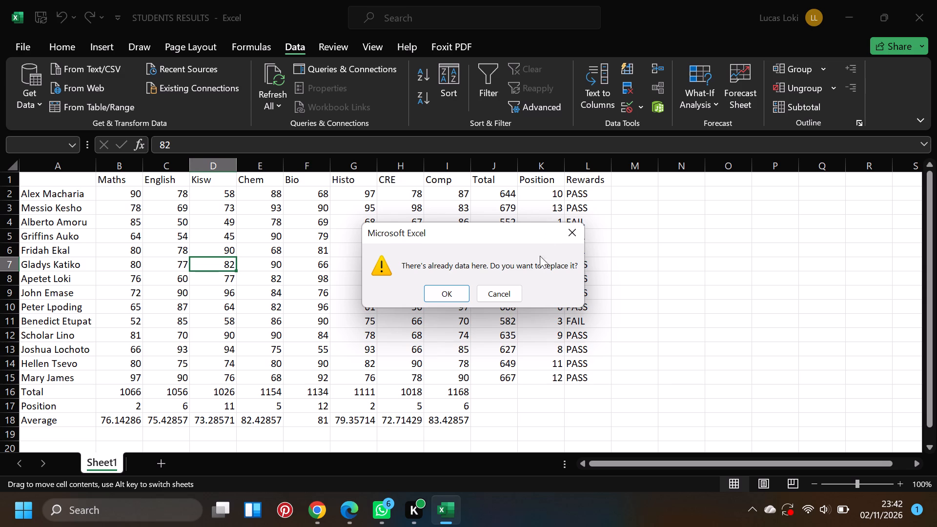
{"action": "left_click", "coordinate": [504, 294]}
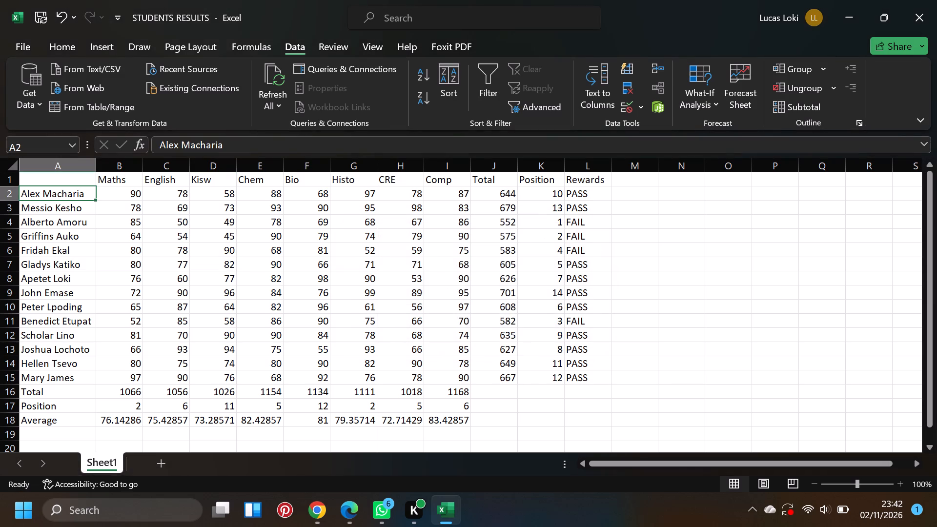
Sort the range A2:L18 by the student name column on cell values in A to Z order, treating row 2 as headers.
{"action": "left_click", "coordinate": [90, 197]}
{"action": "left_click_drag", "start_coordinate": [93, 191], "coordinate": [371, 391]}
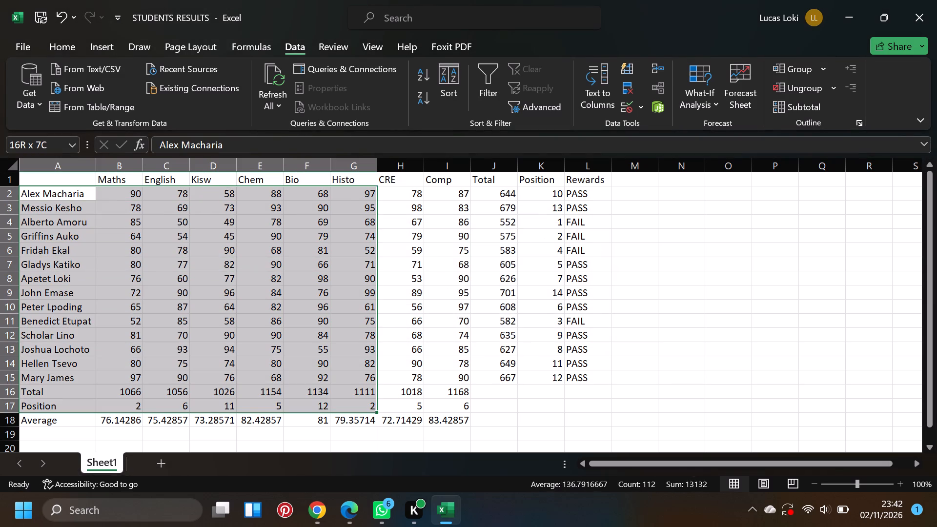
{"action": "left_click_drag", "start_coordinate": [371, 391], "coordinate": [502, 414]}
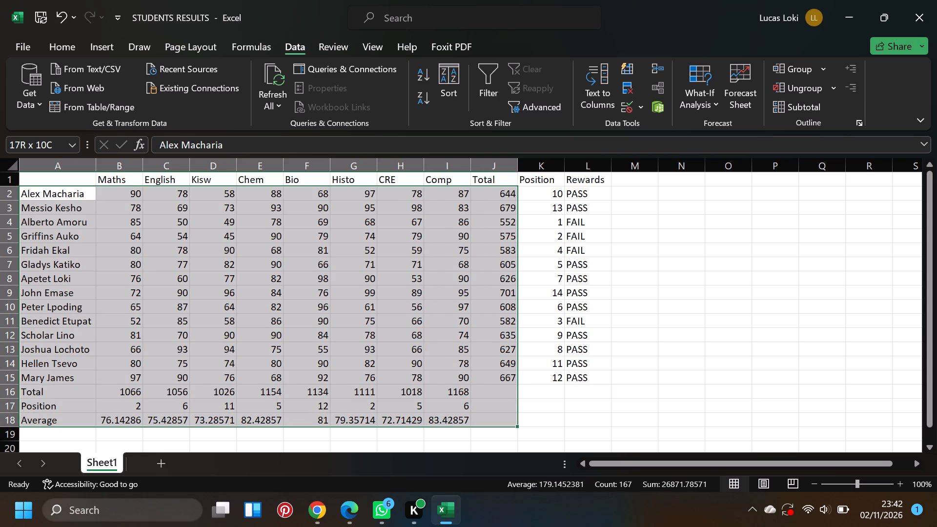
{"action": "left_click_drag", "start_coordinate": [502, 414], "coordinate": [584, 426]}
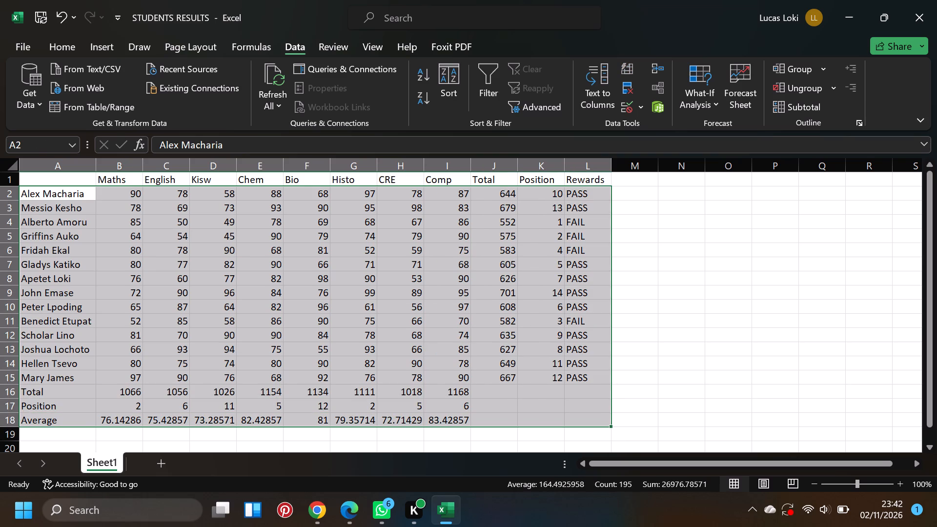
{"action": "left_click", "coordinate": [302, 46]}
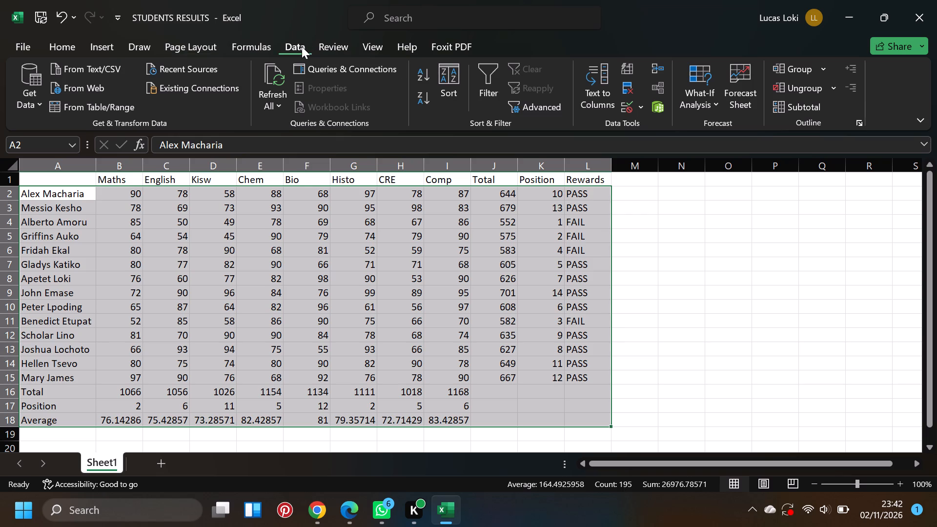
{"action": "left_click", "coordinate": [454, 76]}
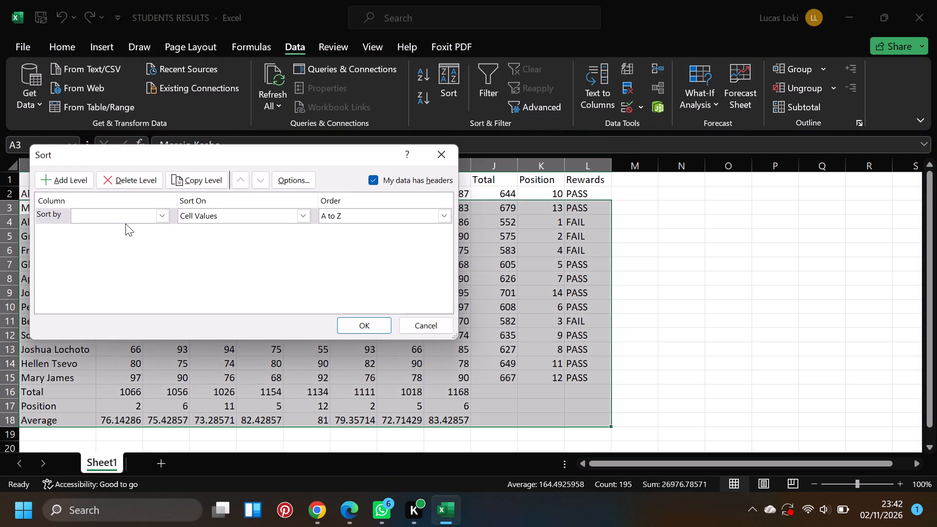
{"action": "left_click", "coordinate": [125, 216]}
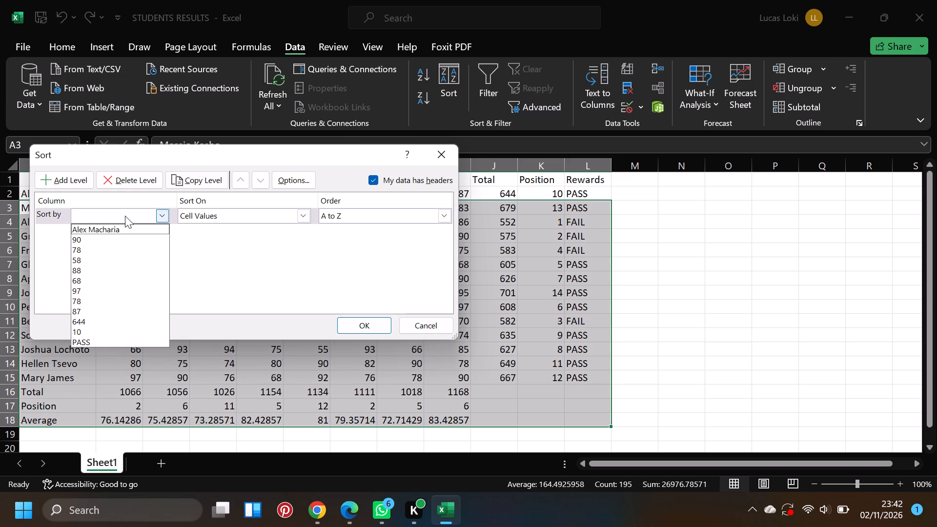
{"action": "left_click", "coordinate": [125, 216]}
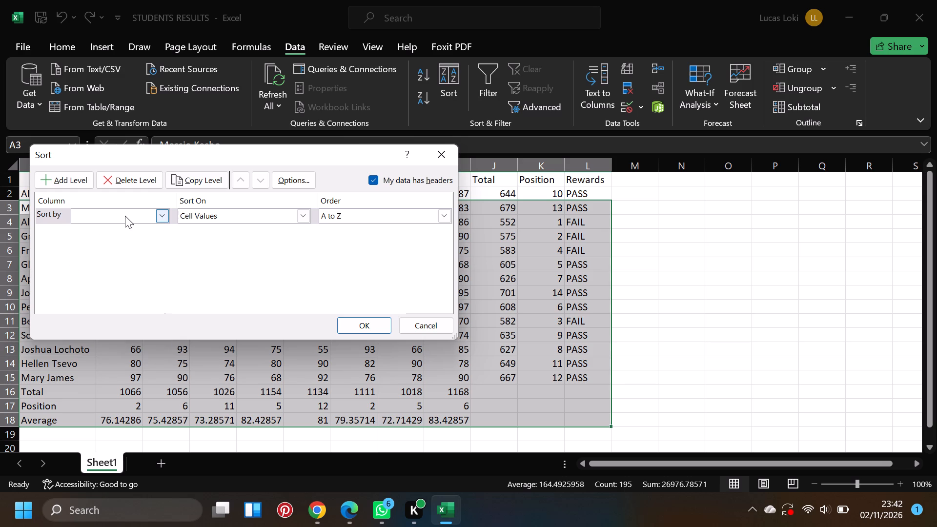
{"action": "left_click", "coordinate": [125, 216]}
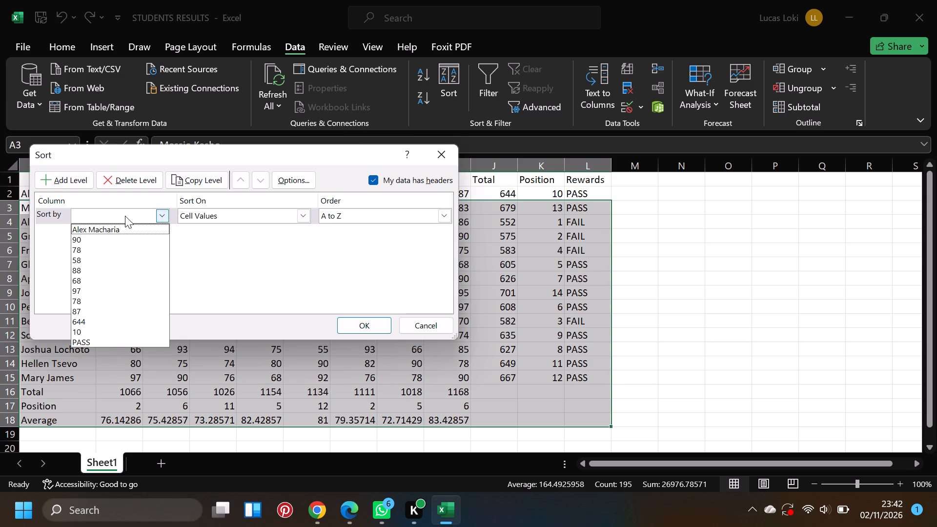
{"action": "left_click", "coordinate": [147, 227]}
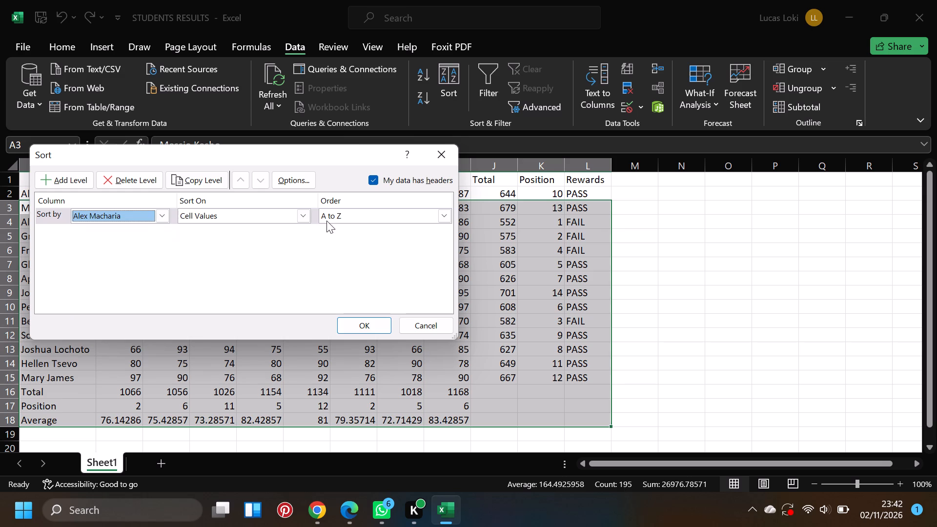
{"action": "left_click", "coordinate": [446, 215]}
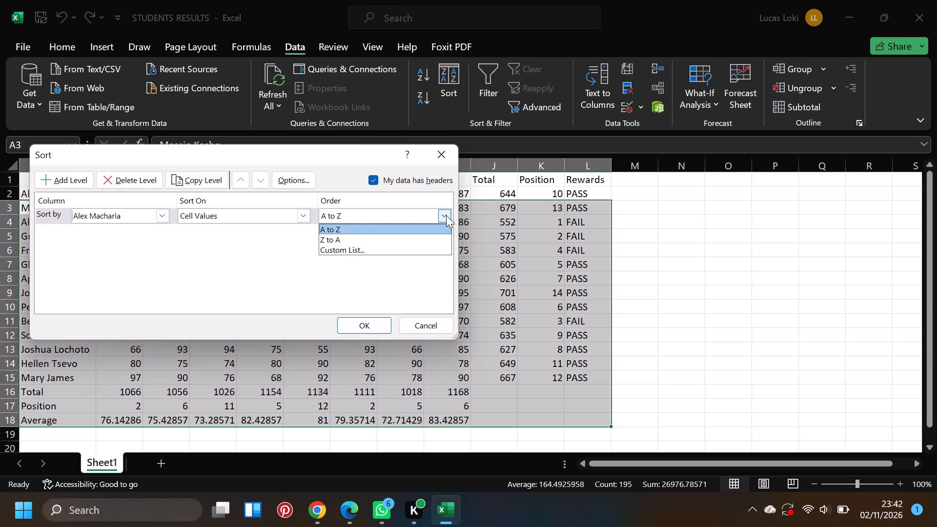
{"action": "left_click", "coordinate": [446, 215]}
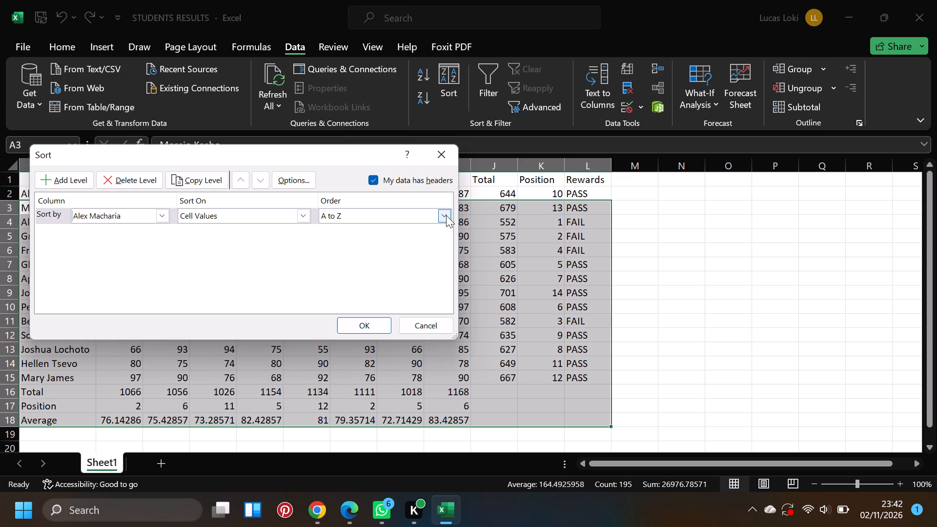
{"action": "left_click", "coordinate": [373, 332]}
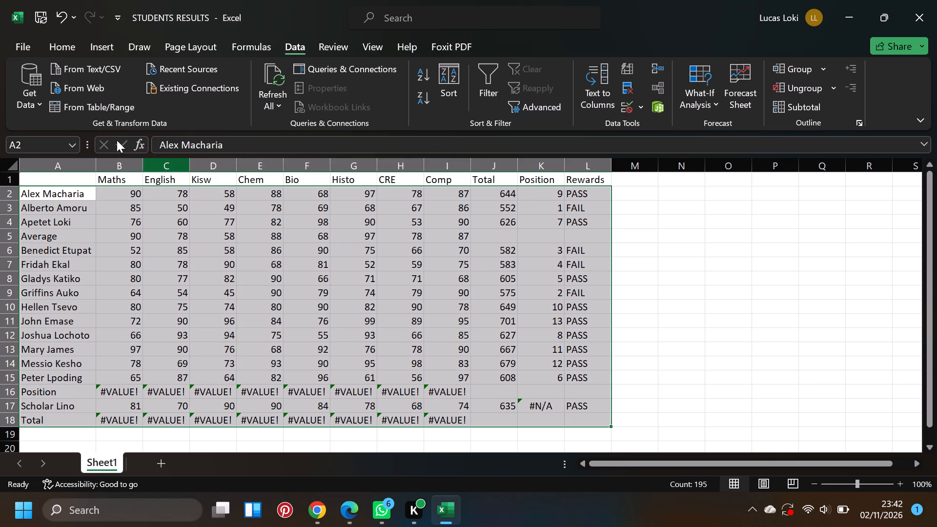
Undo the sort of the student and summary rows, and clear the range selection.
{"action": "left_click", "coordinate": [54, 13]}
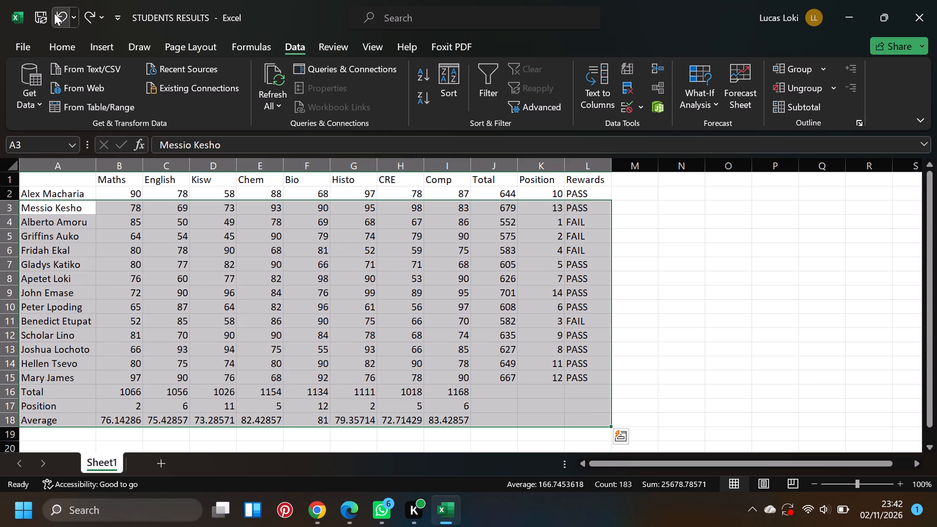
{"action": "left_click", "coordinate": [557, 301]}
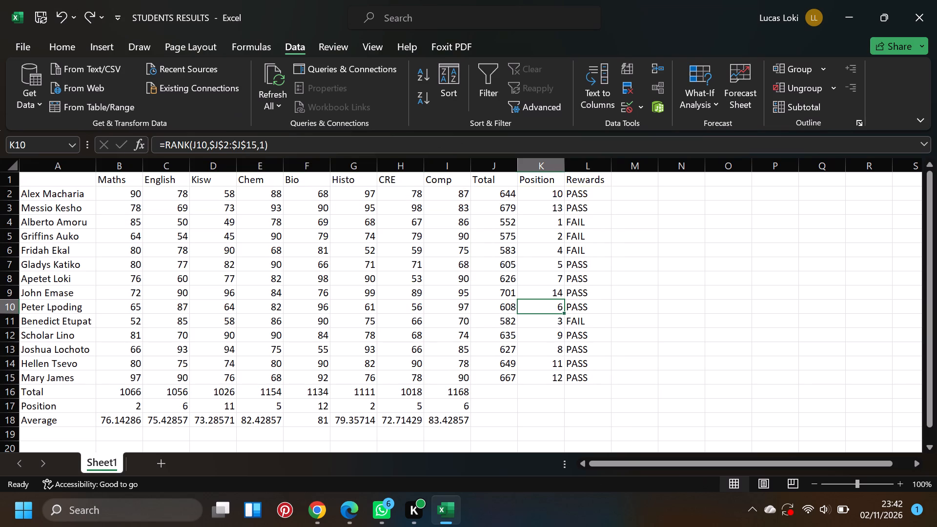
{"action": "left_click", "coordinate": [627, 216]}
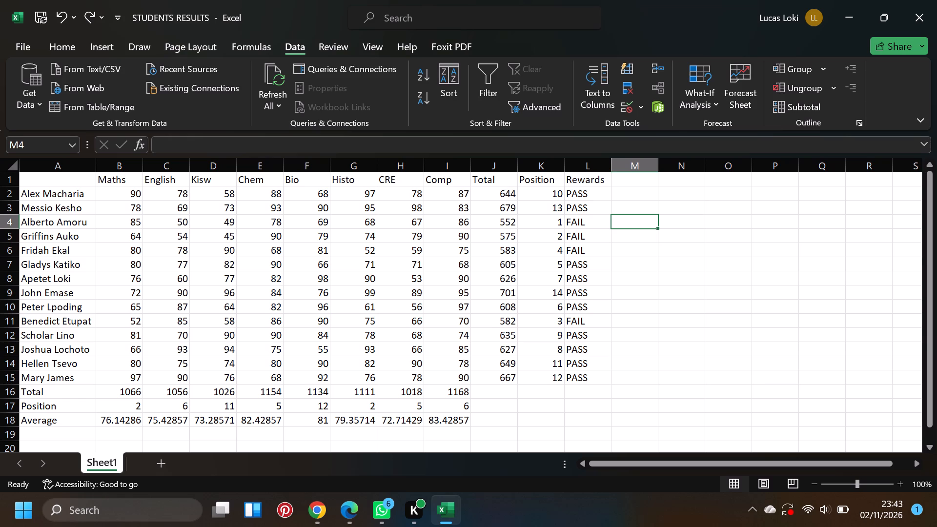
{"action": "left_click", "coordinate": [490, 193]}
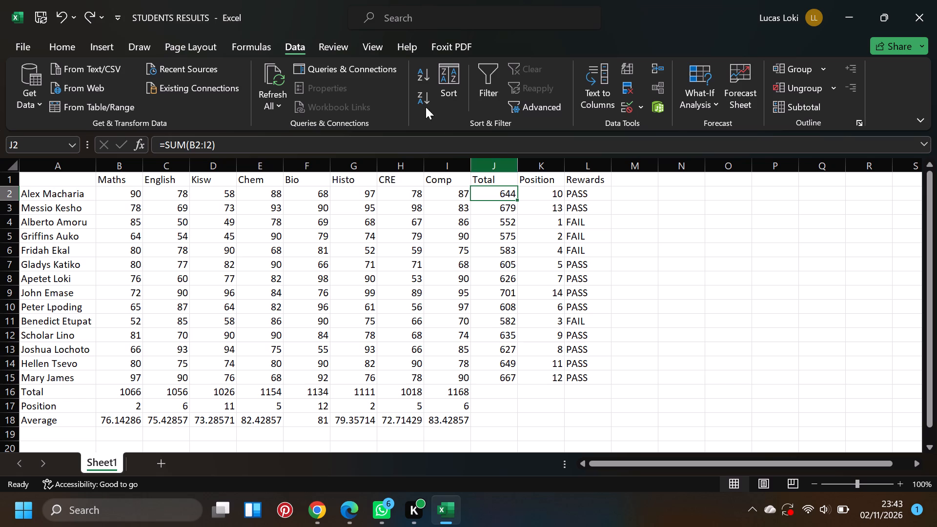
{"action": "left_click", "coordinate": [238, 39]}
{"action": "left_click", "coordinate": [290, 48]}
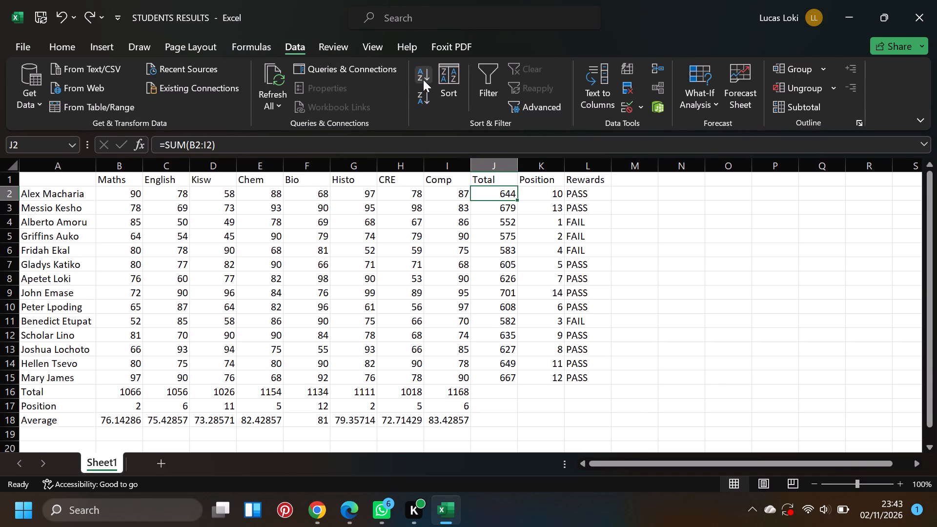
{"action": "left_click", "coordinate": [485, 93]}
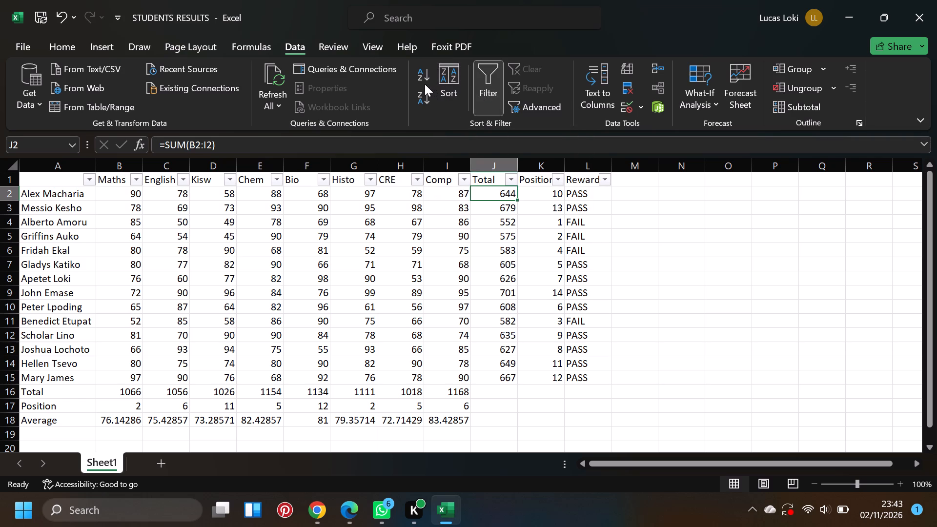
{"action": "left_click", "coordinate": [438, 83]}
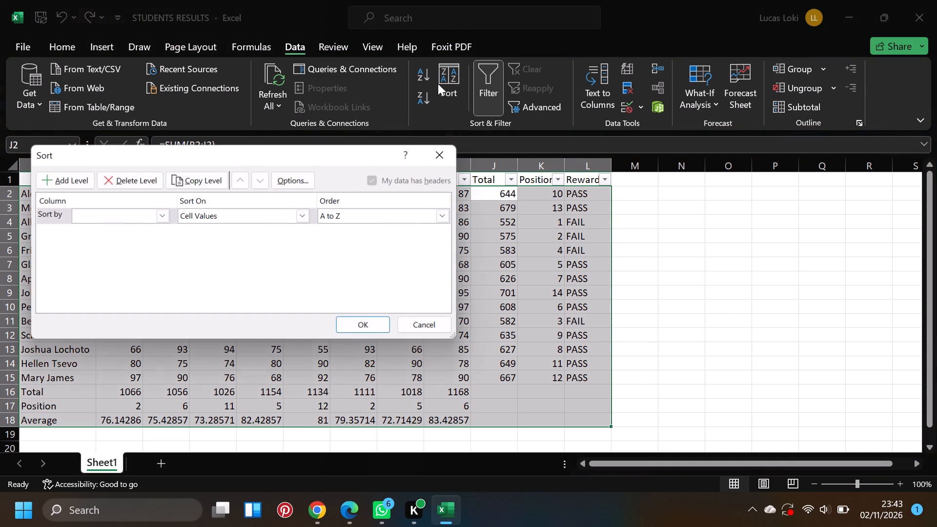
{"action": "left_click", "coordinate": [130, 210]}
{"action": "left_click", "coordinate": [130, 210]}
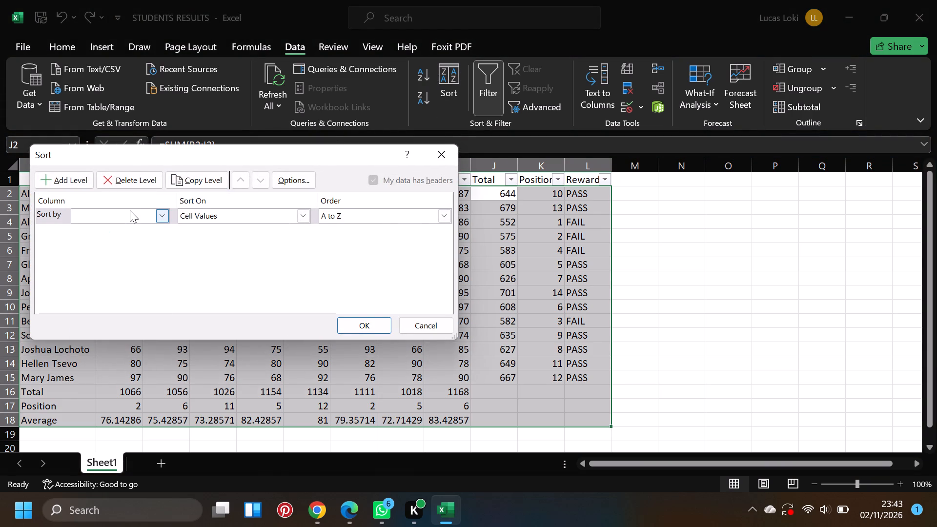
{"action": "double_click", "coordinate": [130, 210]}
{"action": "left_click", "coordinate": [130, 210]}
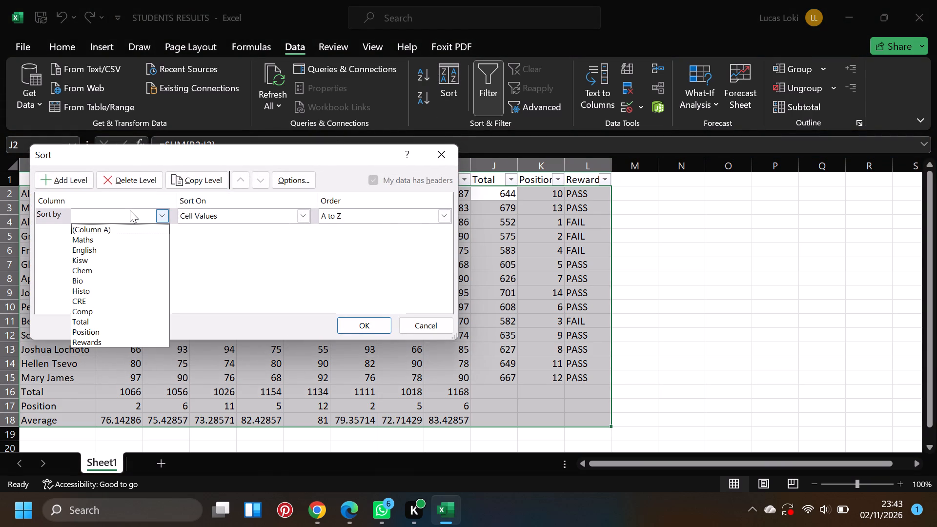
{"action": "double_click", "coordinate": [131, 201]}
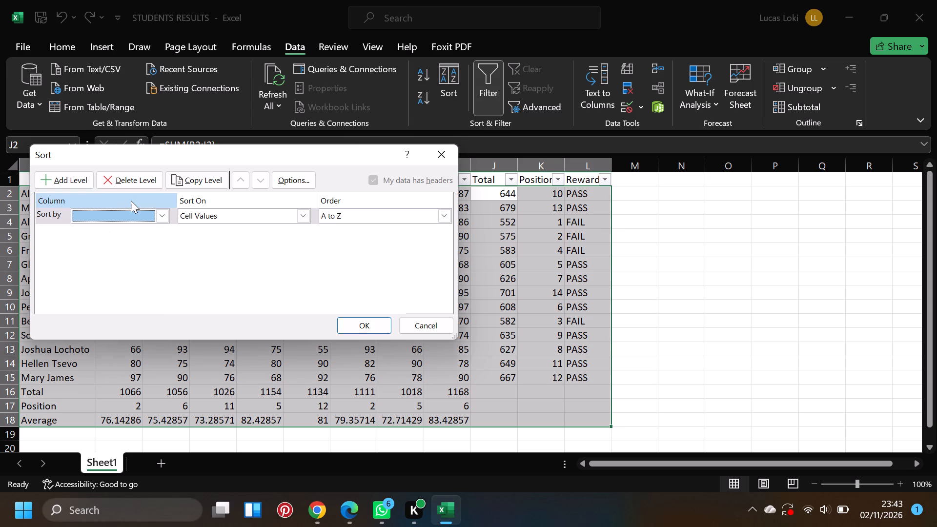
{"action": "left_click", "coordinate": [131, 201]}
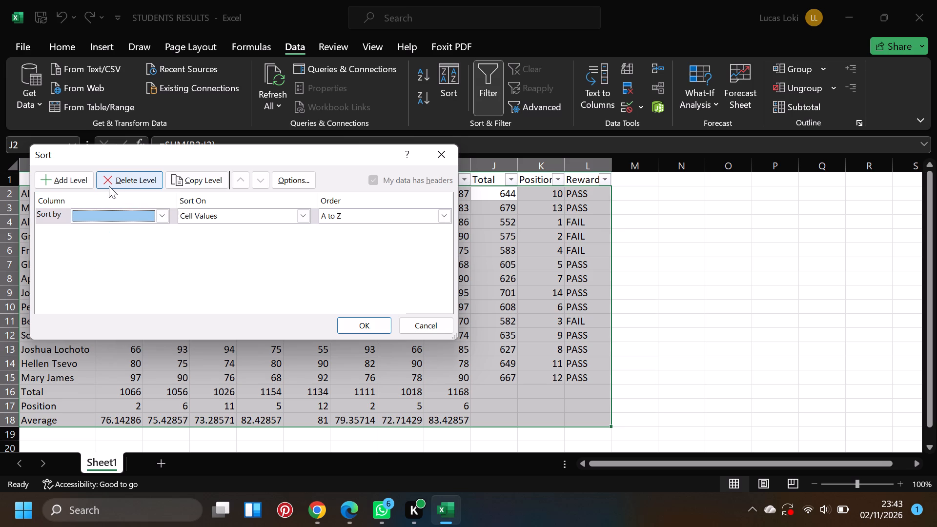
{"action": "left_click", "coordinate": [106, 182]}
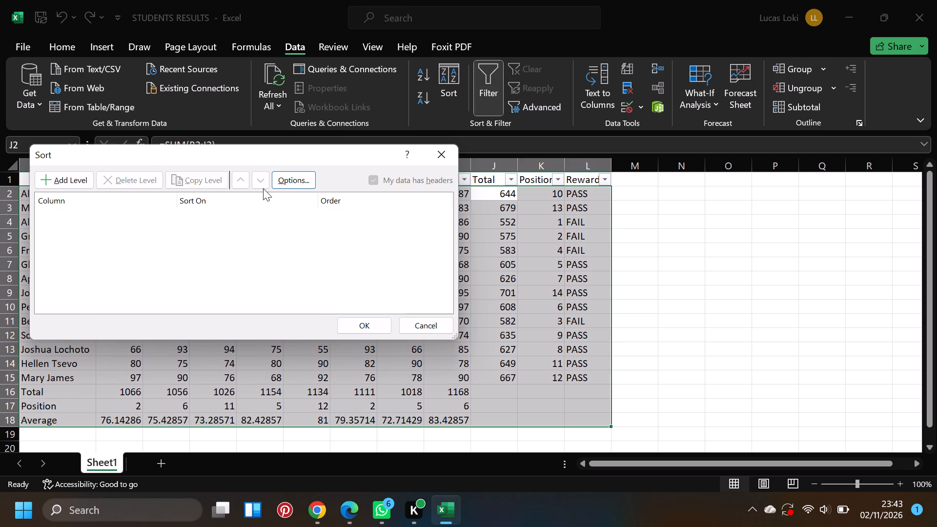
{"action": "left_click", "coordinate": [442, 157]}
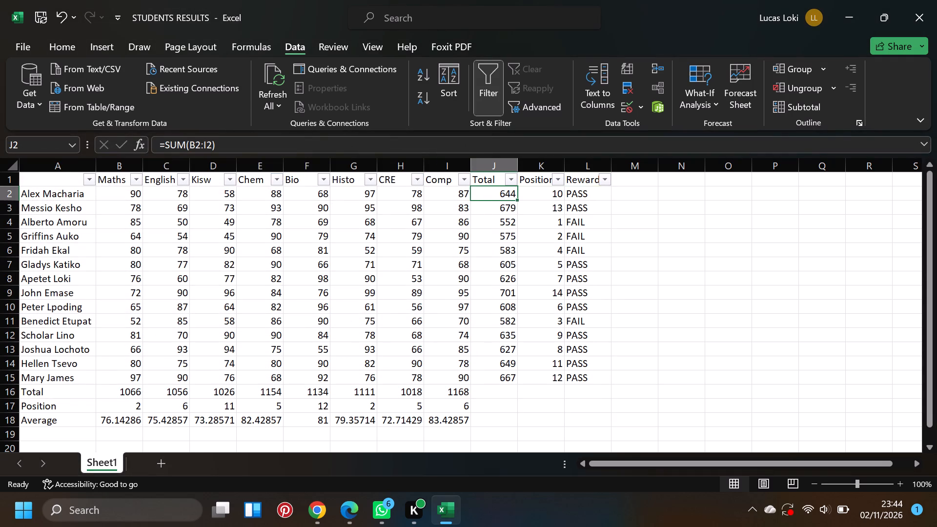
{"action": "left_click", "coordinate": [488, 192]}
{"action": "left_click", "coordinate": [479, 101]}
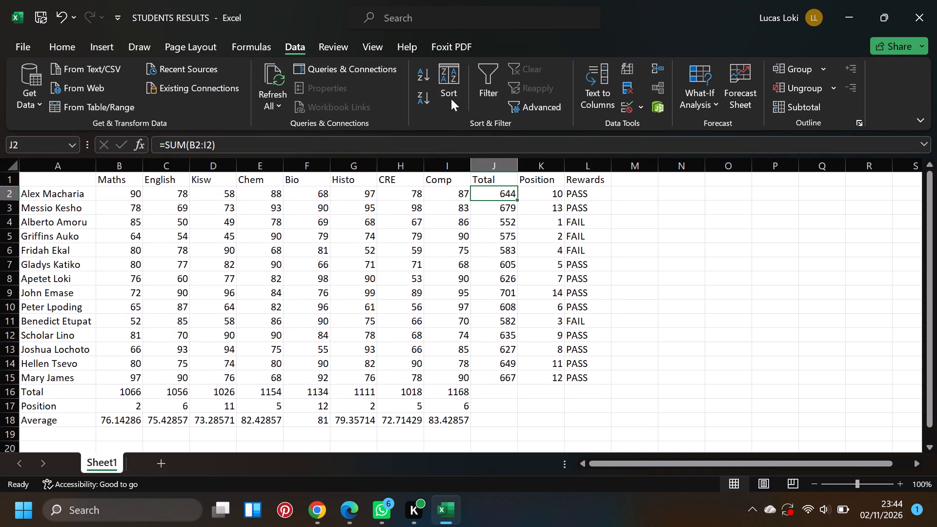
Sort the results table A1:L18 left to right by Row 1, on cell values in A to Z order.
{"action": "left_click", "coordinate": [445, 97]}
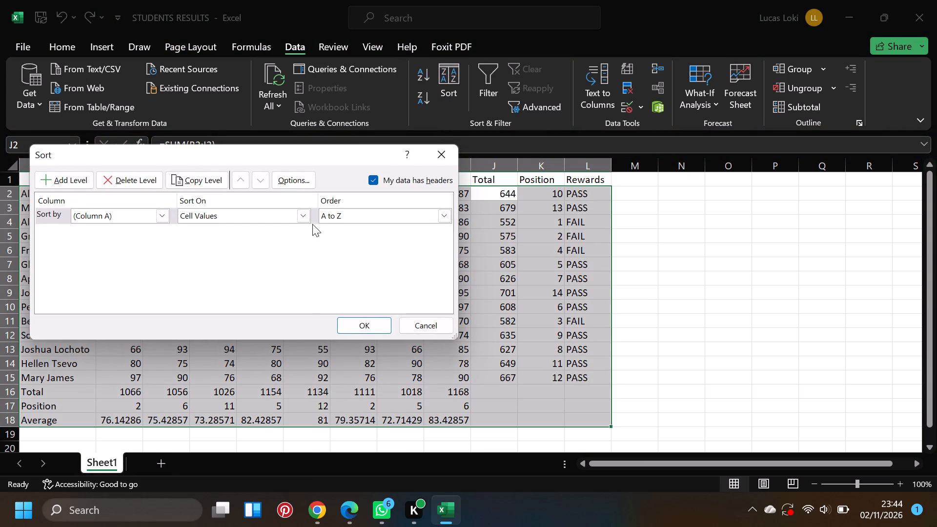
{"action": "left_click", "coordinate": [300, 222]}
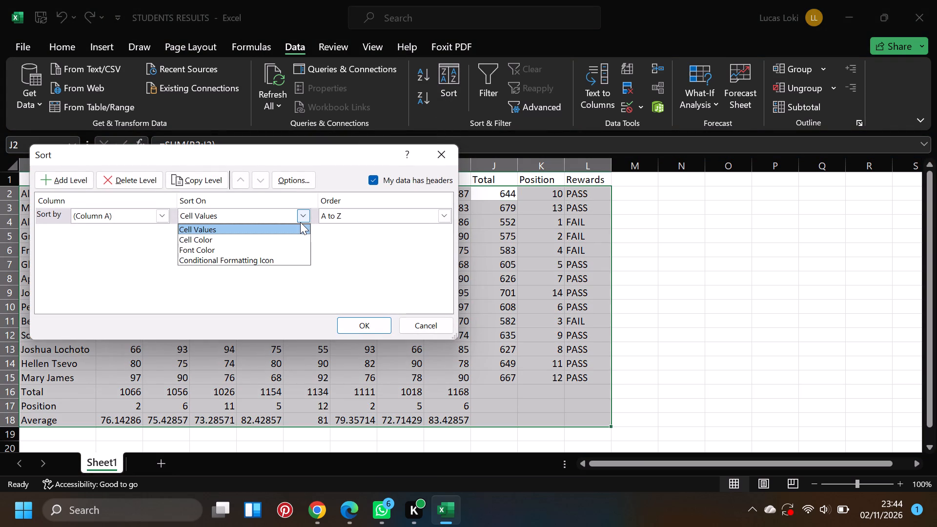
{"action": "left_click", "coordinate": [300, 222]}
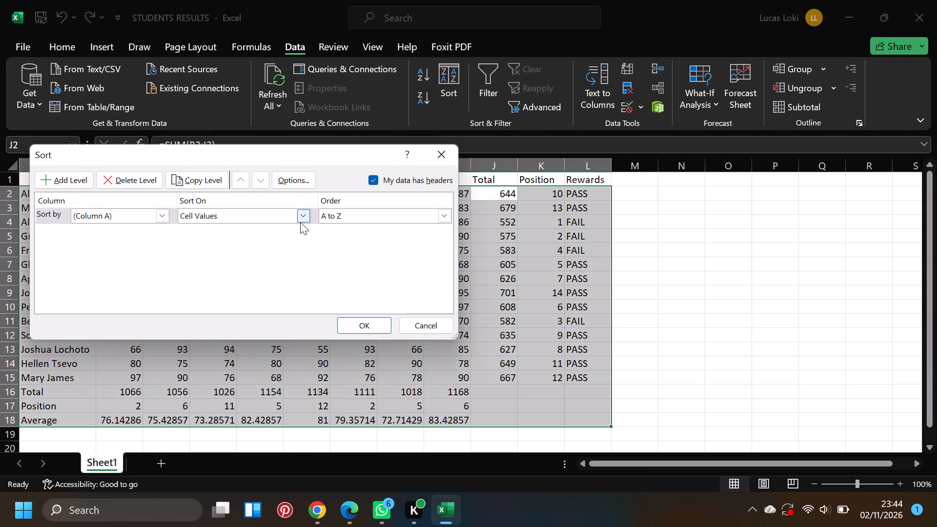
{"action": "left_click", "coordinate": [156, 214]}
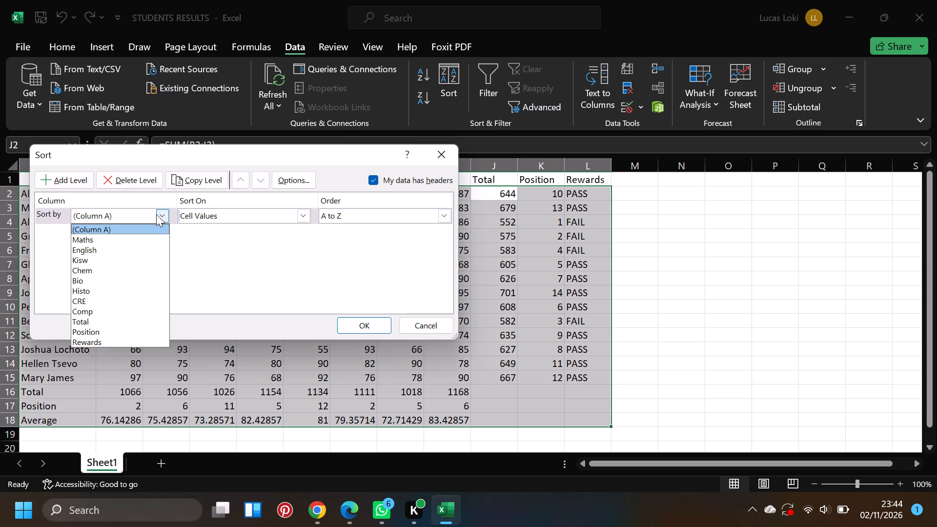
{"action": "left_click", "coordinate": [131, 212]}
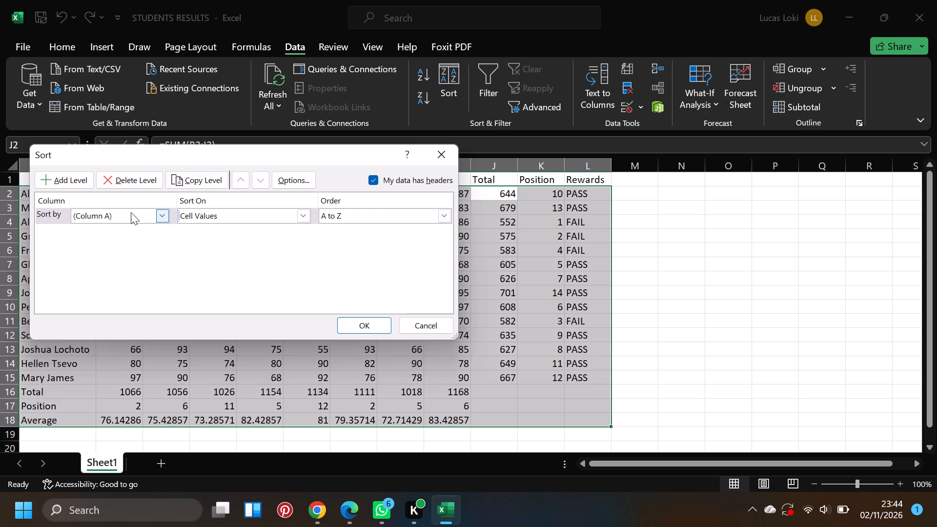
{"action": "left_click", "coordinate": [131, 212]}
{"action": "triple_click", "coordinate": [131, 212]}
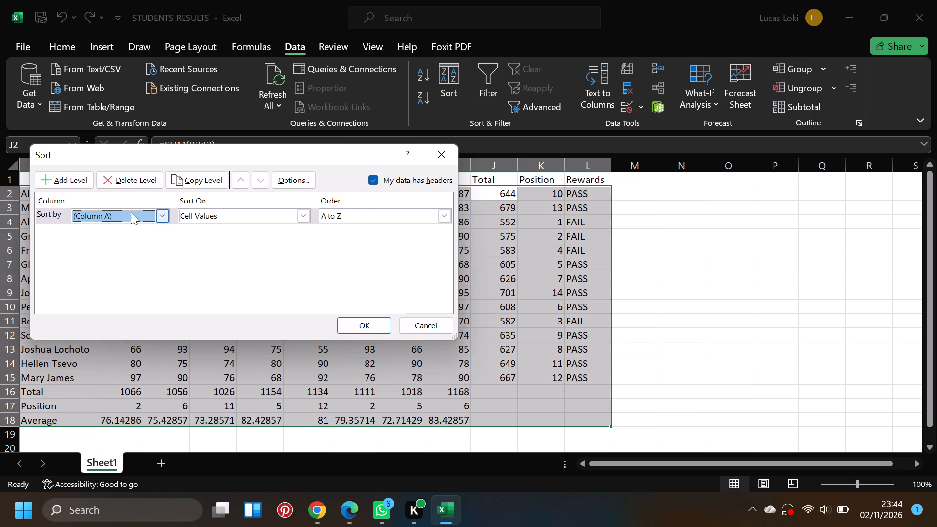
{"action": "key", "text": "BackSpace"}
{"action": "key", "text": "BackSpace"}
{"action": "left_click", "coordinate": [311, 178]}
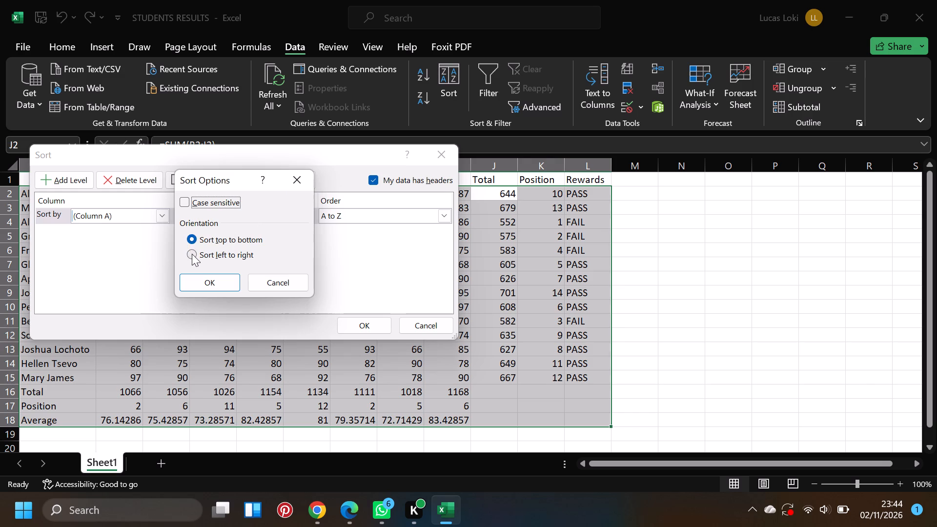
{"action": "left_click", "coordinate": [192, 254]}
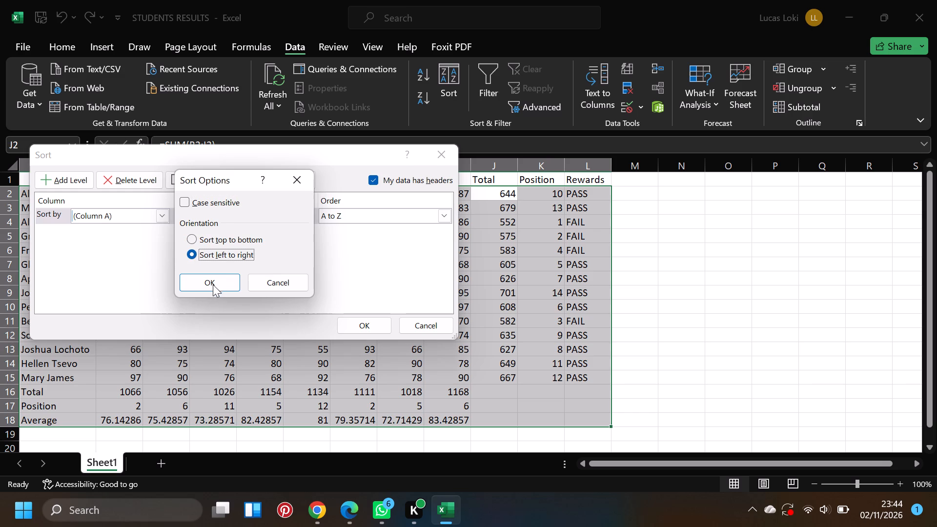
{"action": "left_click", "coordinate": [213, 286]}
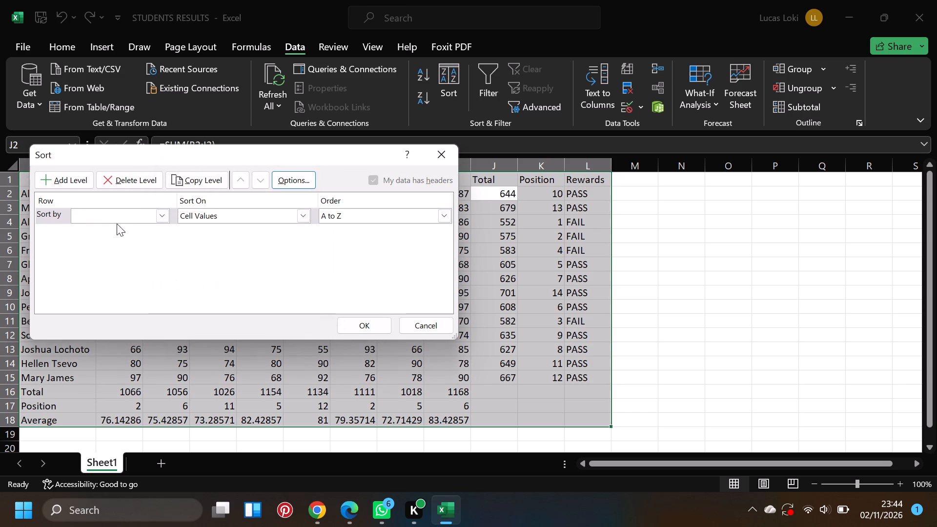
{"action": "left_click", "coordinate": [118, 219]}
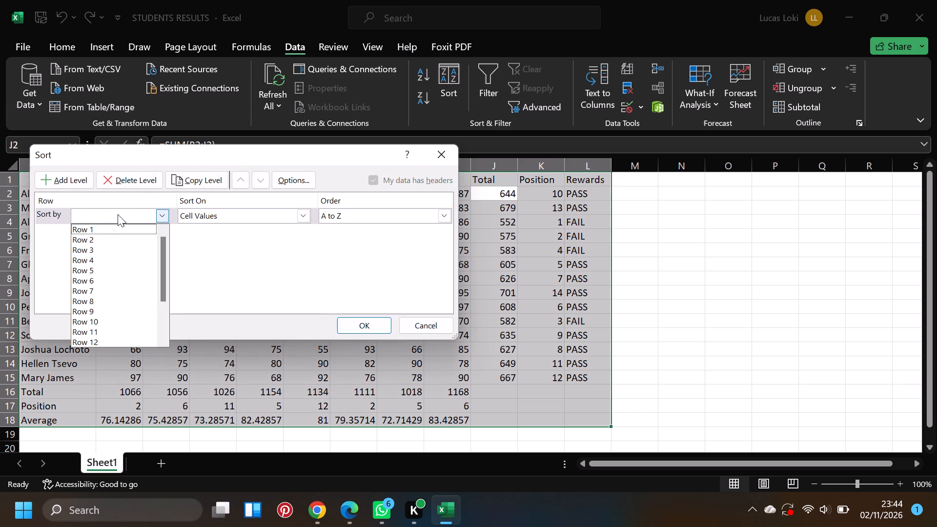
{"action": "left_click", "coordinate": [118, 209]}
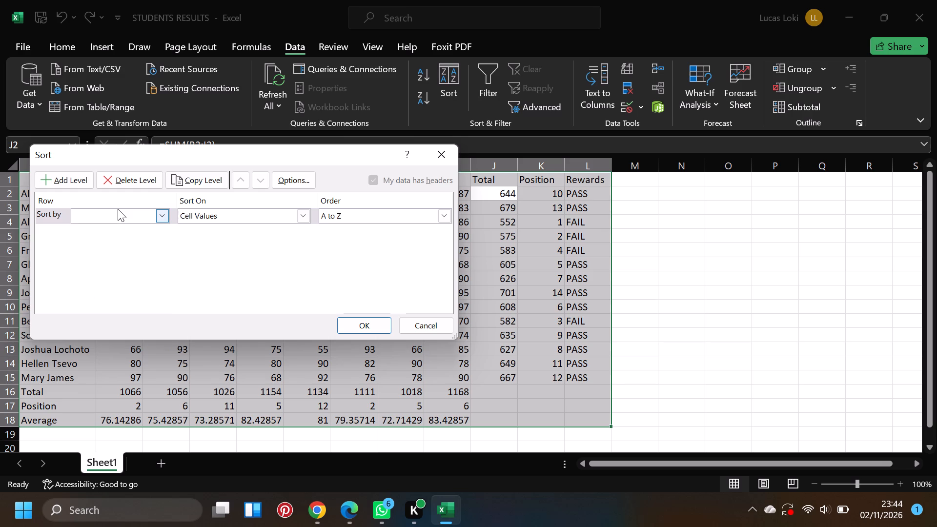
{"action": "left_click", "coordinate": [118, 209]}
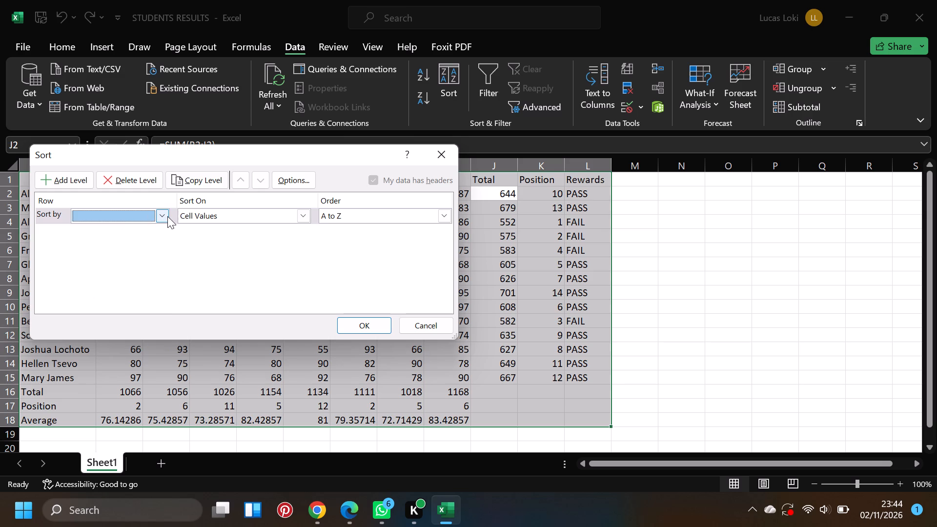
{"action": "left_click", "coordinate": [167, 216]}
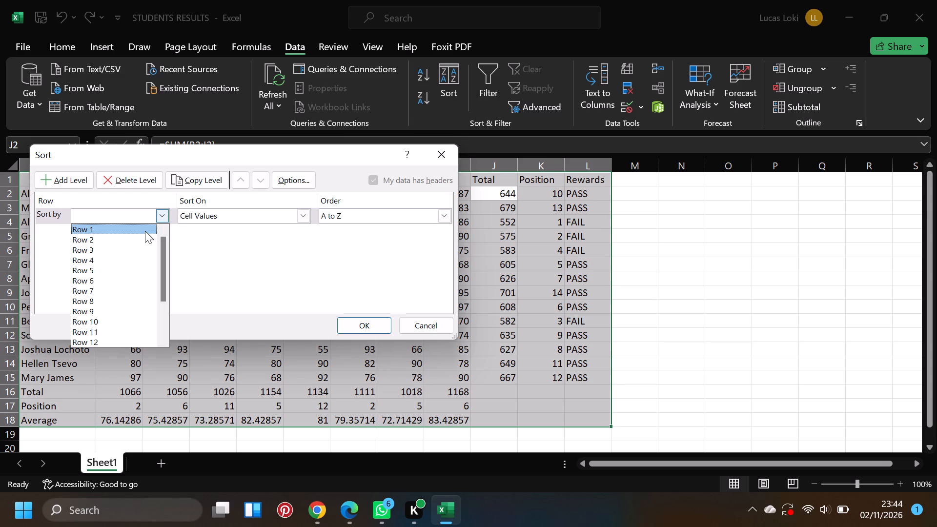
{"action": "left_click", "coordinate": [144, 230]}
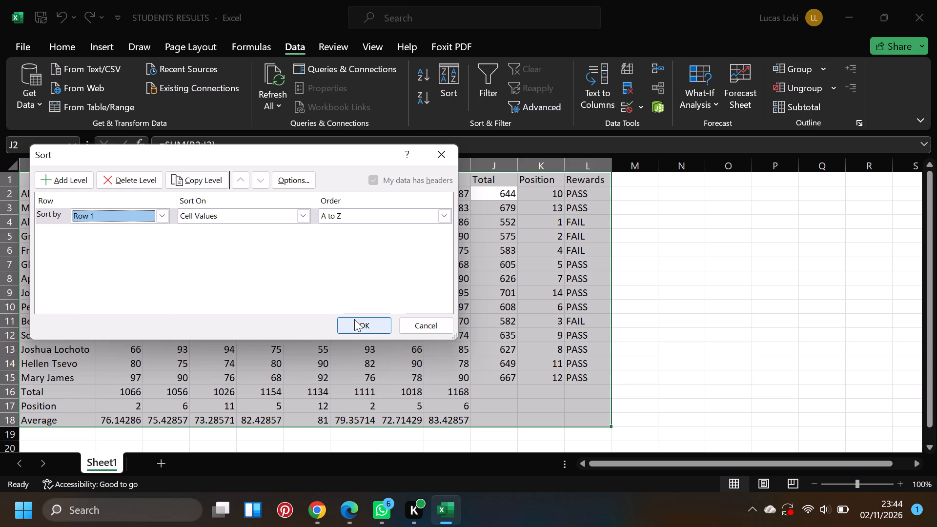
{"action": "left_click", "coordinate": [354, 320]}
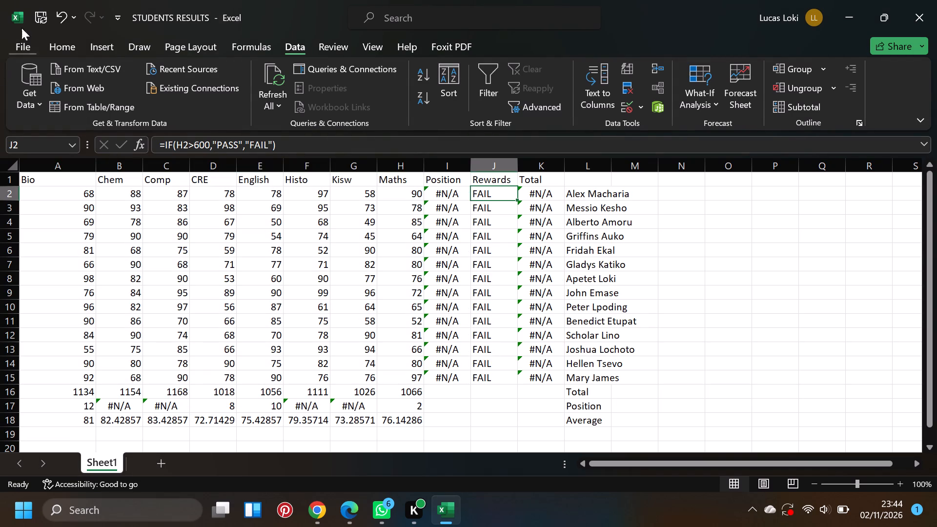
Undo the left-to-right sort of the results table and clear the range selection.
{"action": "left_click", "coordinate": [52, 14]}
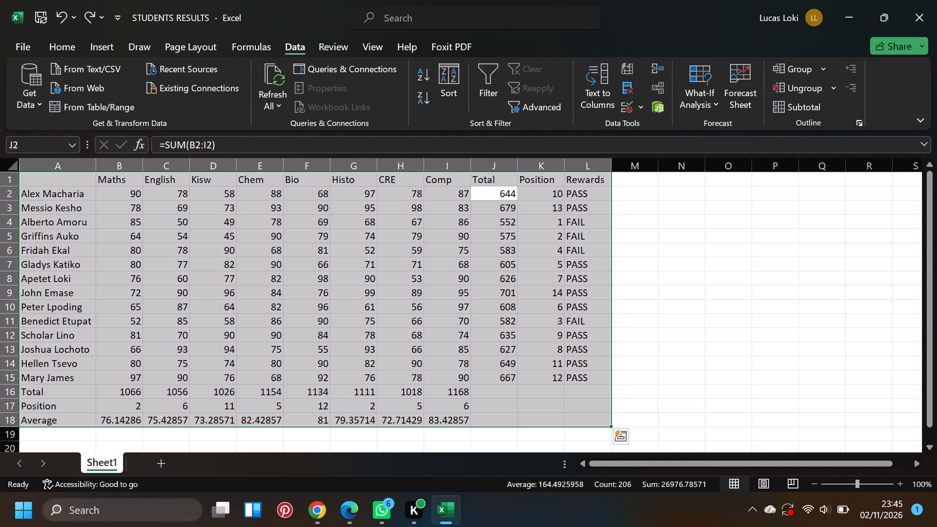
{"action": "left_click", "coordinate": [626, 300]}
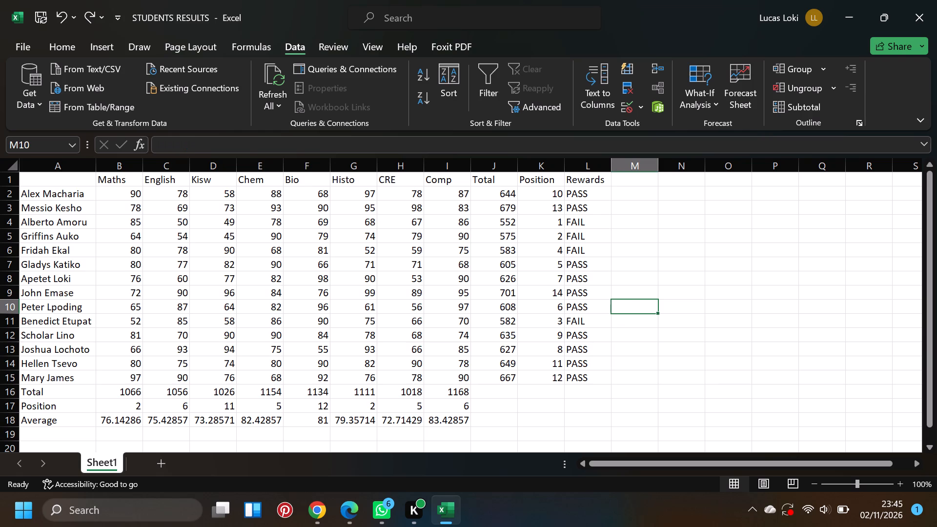
Save the STUDENTS RESULTS workbook.
{"action": "key", "text": "ctrl+s"}
Open the recent workbook Book1.
{"action": "left_click", "coordinate": [28, 45]}
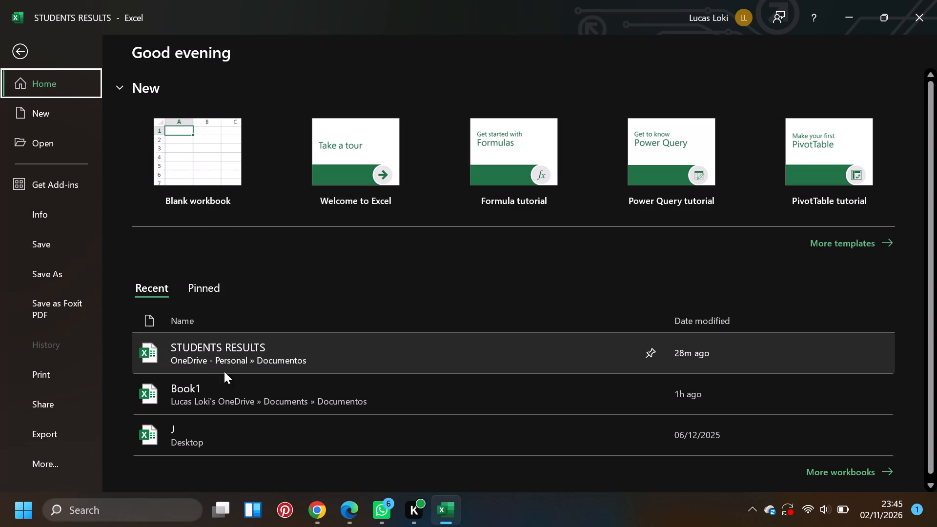
{"action": "left_click", "coordinate": [310, 389]}
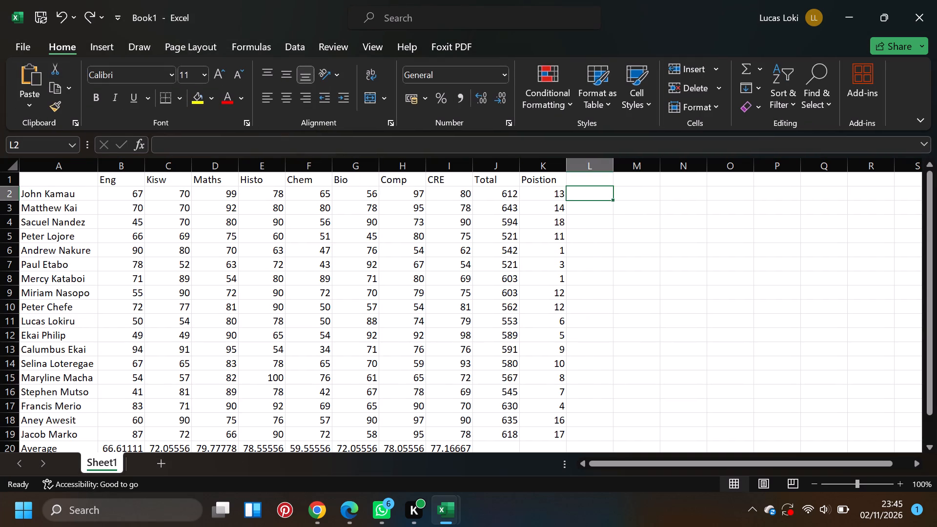
Enter the heading Reward in cell L1, beside the Poistion column.
{"action": "left_click", "coordinate": [589, 181]}
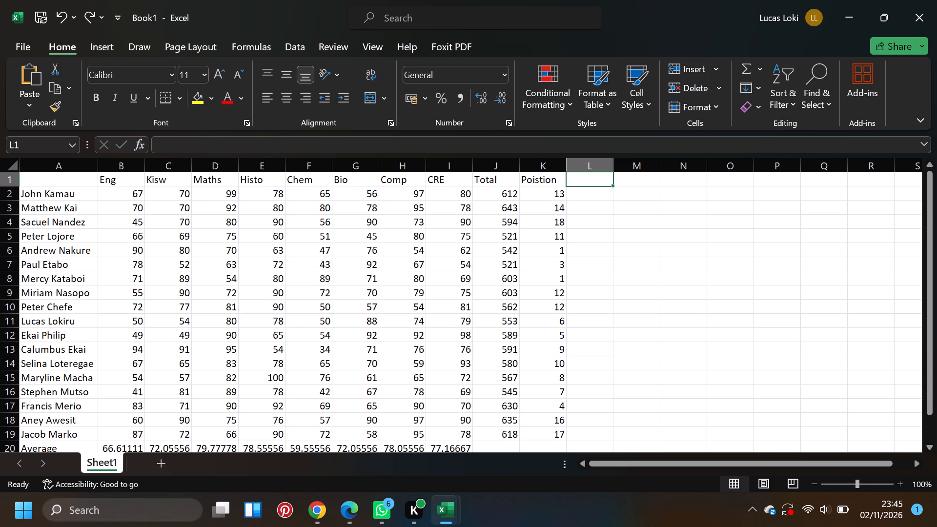
{"action": "key", "text": "r"}
{"action": "type", "text": "ewar"}
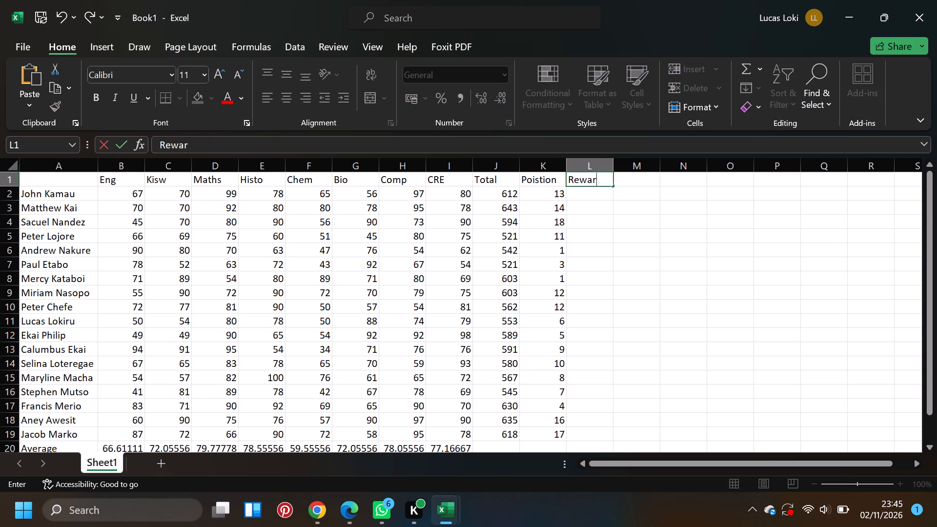
{"action": "key", "text": "d"}
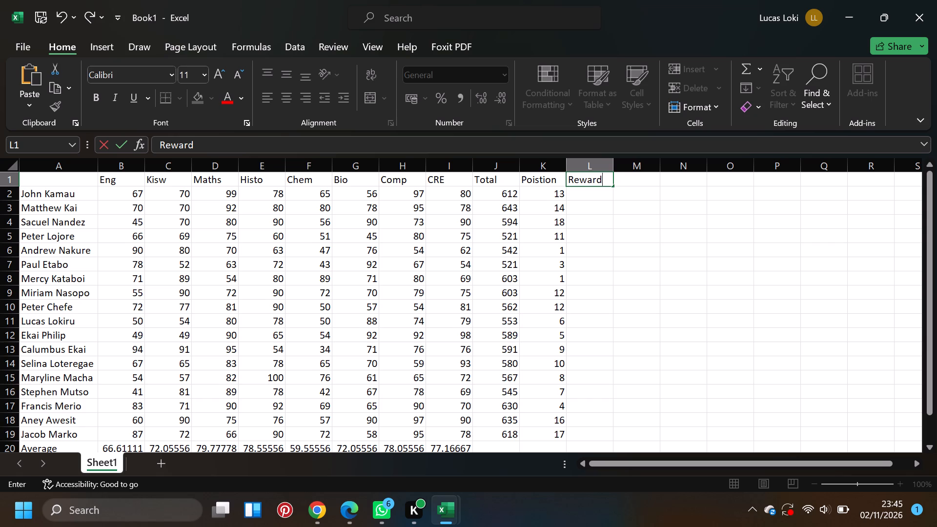
Start an IF formula in cell L2 under Reward, with =IF(J>600 as its logical test on the total.
{"action": "left_click", "coordinate": [581, 192]}
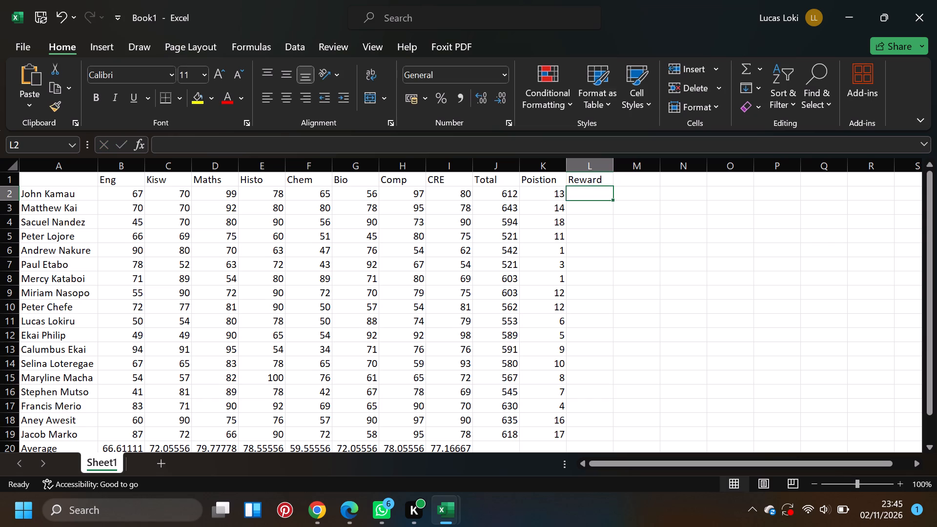
{"action": "key", "text": "equal"}
{"action": "type", "text": "IF"}
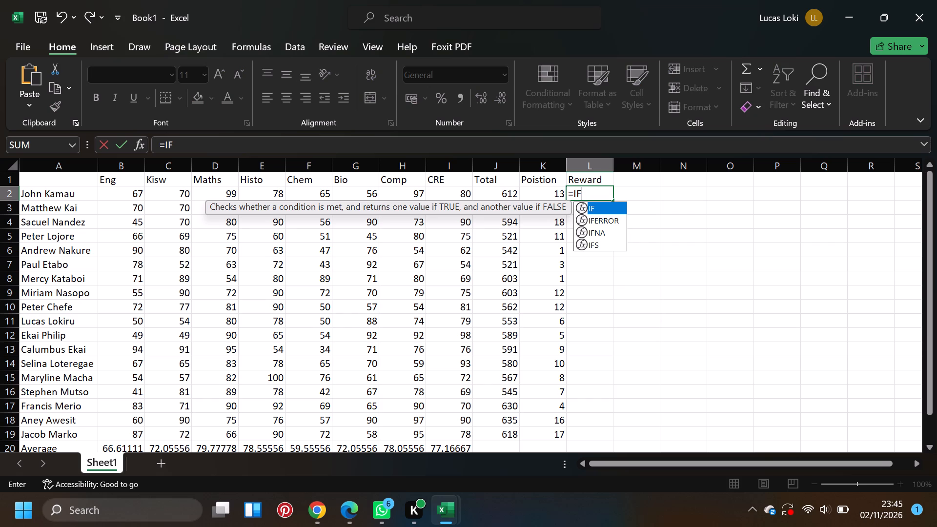
{"action": "key", "text": "shift+parenleft"}
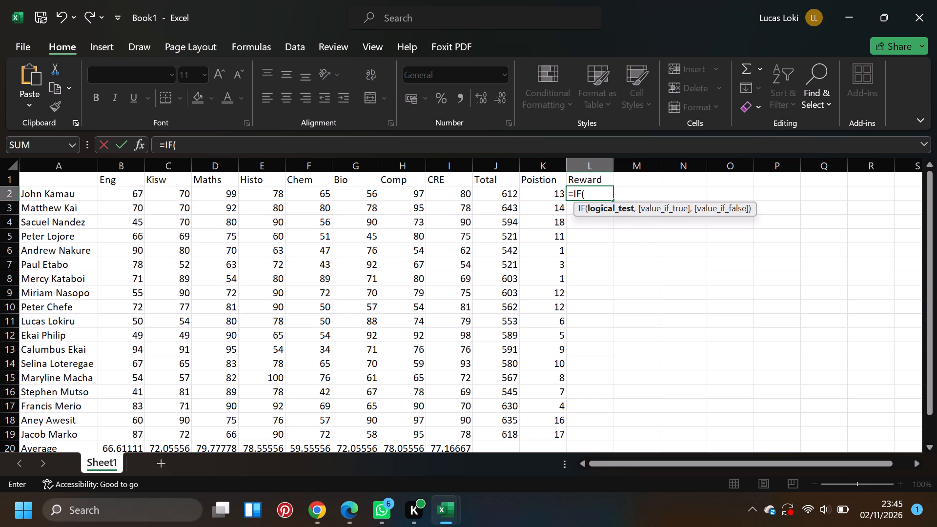
{"action": "key", "text": "j"}
{"action": "key", "text": "period"}
{"action": "key", "text": "BackSpace"}
{"action": "key", "text": "shift+greater"}
{"action": "key", "text": "6"}
{"action": "type", "text": "00"}
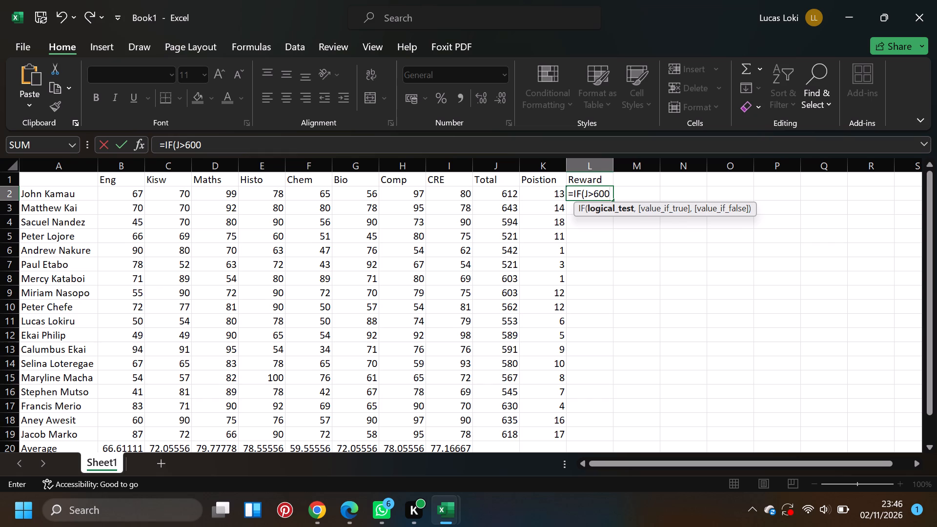
{"action": "key", "text": "Left"}
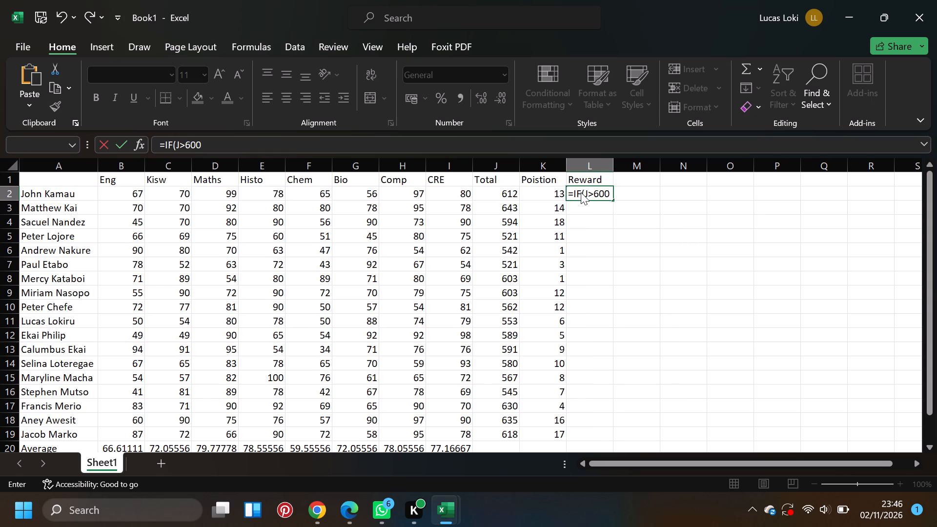
{"action": "key", "text": "Left"}
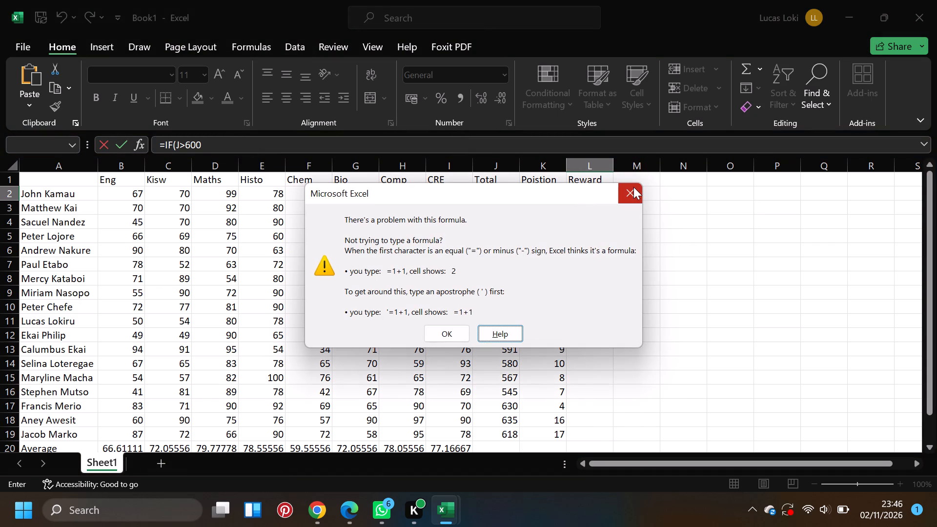
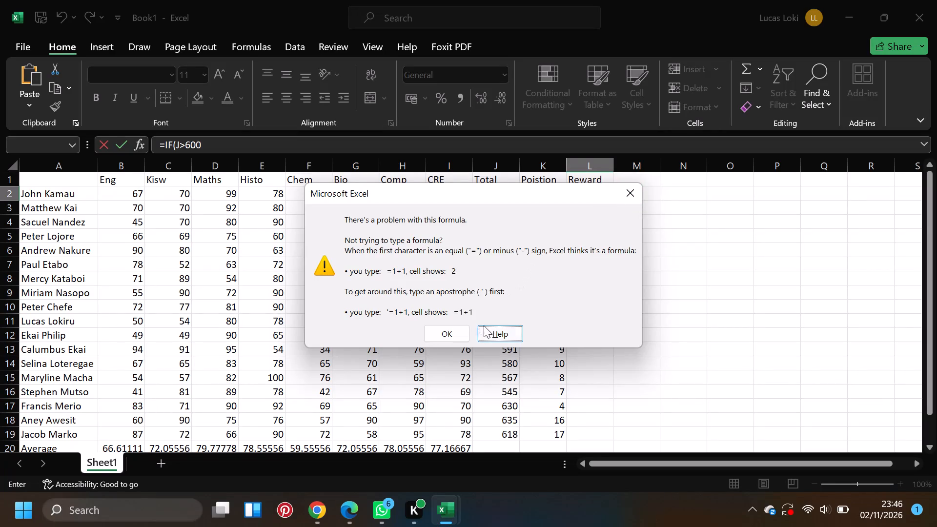
Correct the logical test of the IF formula in cell L2 to J2>600, so it references the student's total.
{"action": "left_click", "coordinate": [627, 190]}
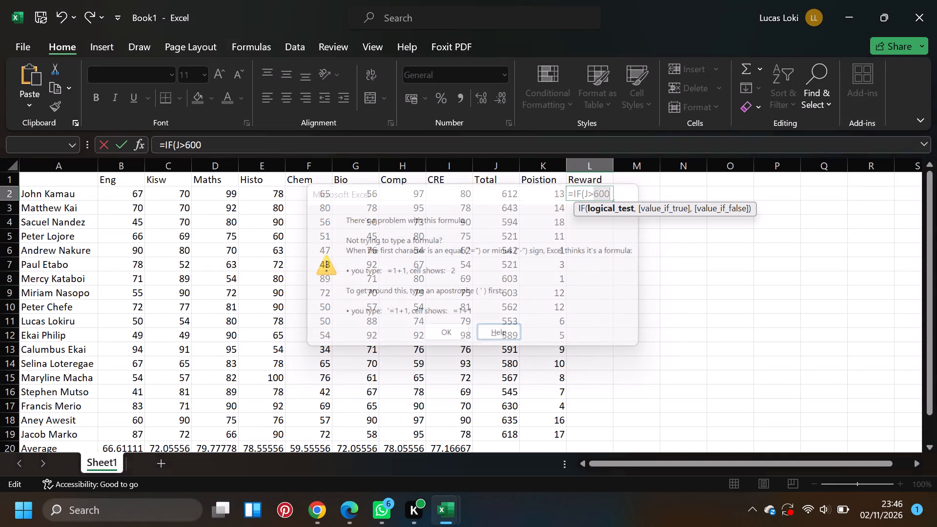
{"action": "left_click", "coordinate": [590, 193]}
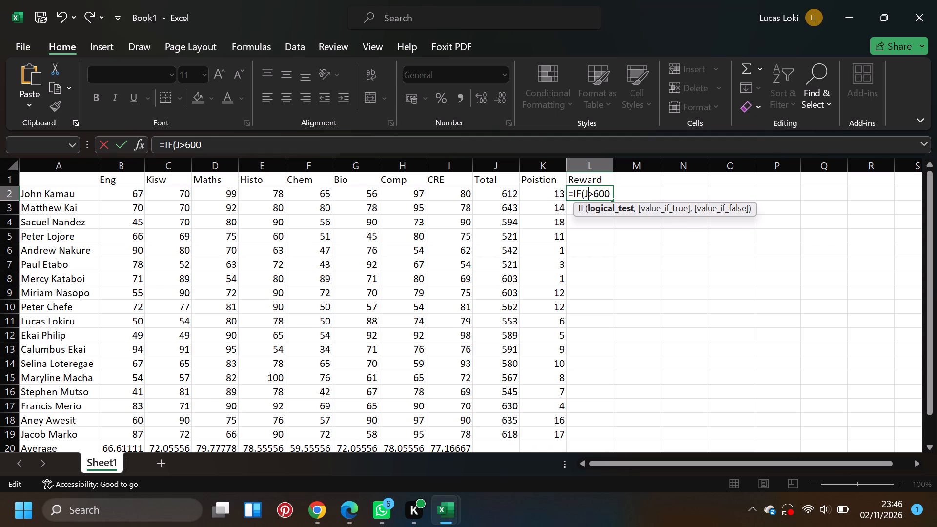
{"action": "key", "text": "2"}
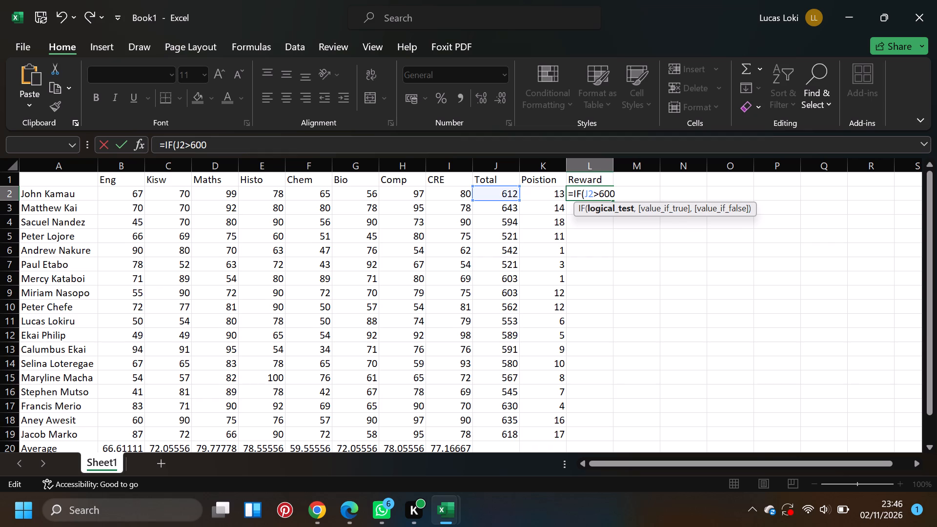
{"action": "key", "text": "Right"}
{"action": "key", "text": "Right"}
{"action": "key", "text": "Right"}
{"action": "key", "text": "Right"}
{"action": "key", "text": "Right"}
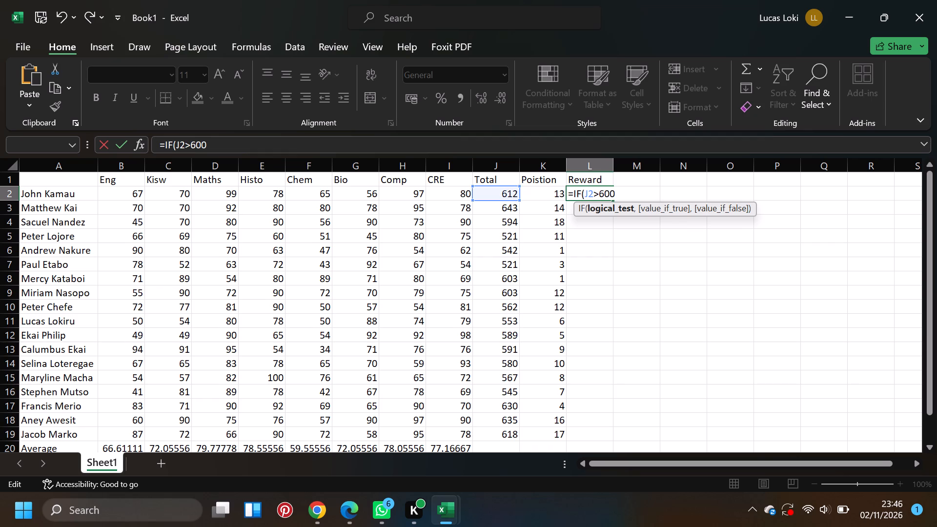
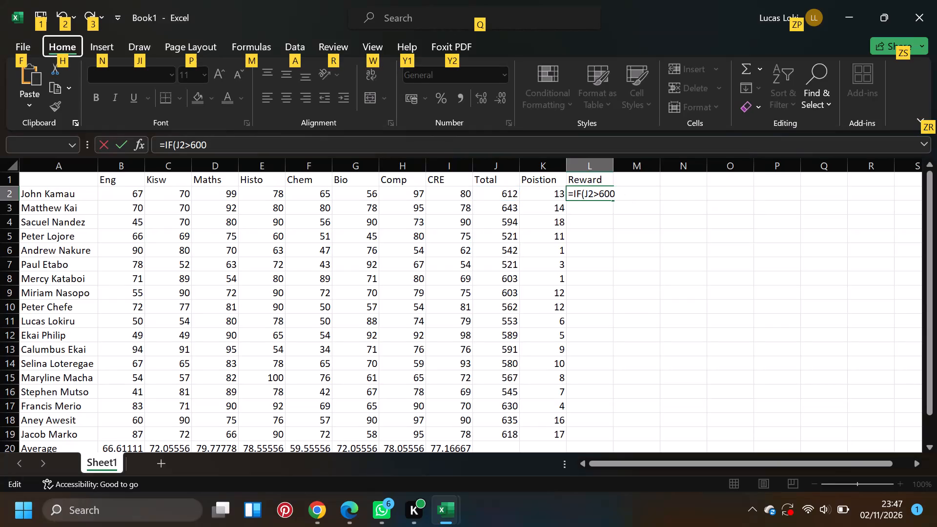
Complete the IF formula in L2 with "PASS" as the true result and "FAIL" as the false result, and enter it.
{"action": "left_click", "coordinate": [638, 196]}
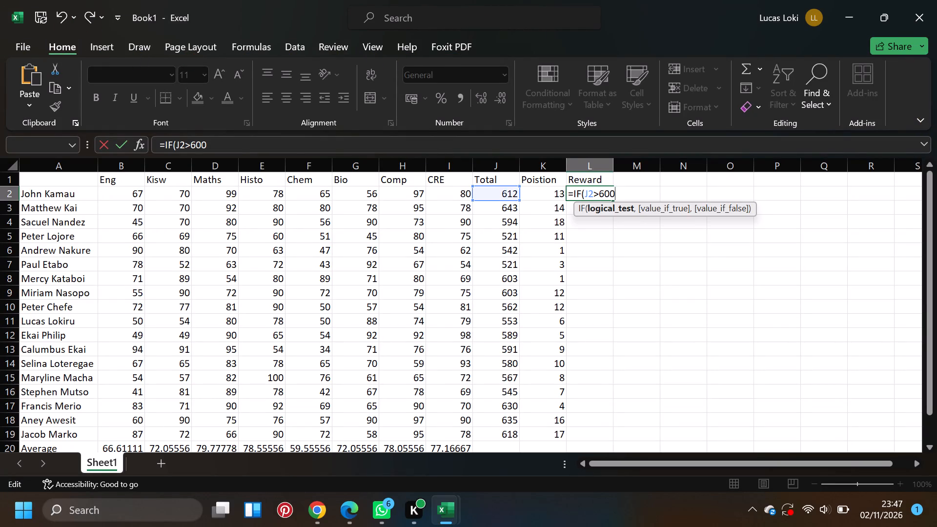
{"action": "key", "text": "comma"}
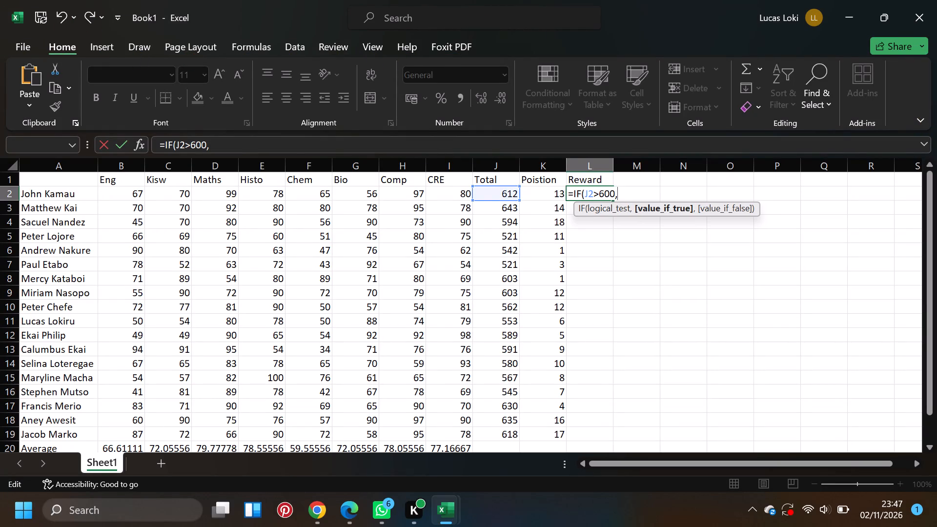
{"action": "key", "text": "shift+quotedbl"}
{"action": "type", "text": "PA"}
{"action": "type", "text": "SS"}
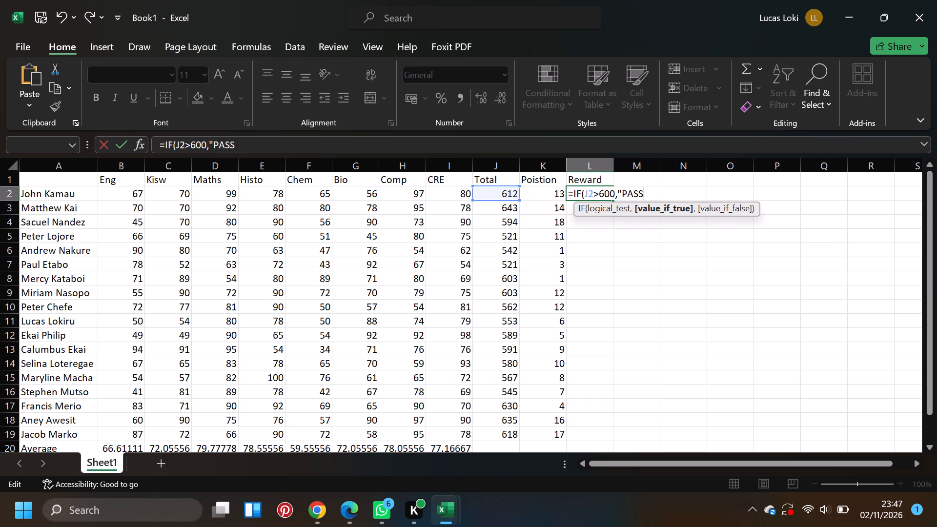
{"action": "key", "text": "shift+quotedbl"}
{"action": "key", "text": "comma"}
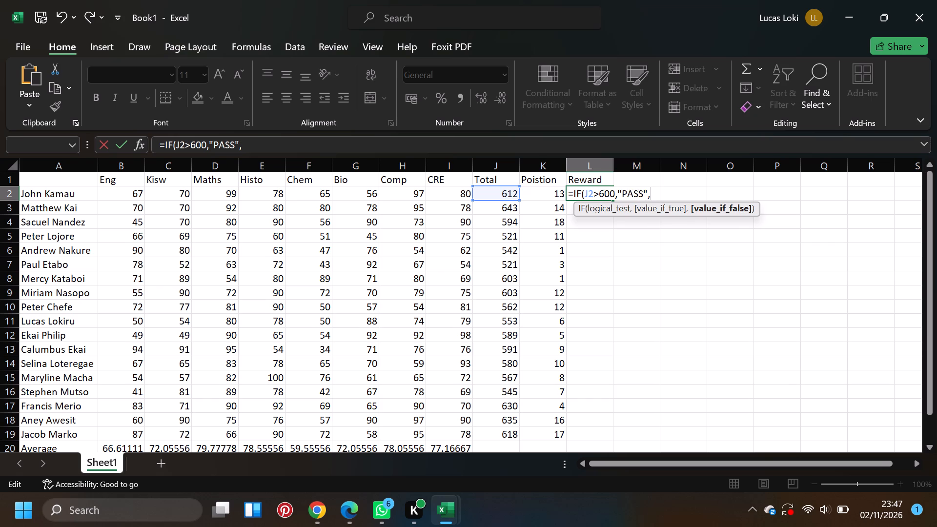
{"action": "key", "text": "shift+quotedbl"}
{"action": "type", "text": "FAIL"}
{"action": "key", "text": "shift+quotedbl"}
{"action": "key", "text": "shift+parenright"}
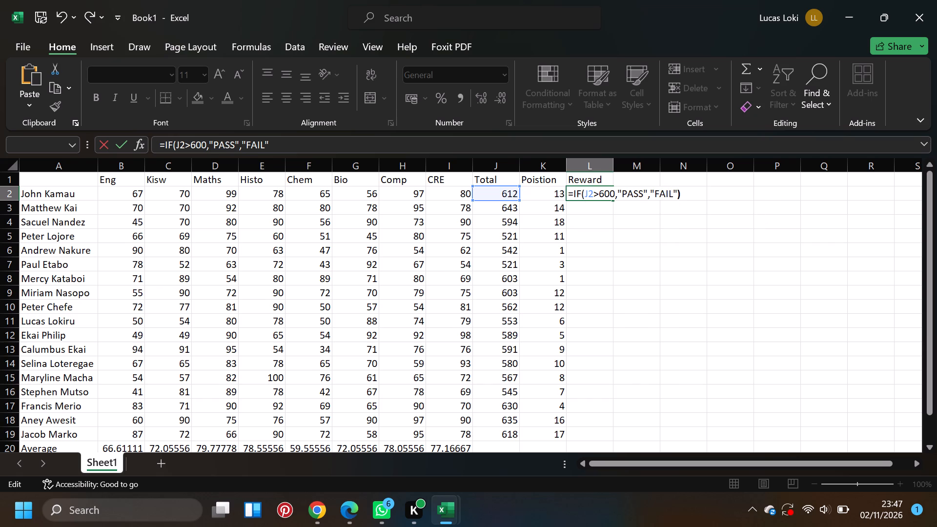
{"action": "key", "text": "Return"}
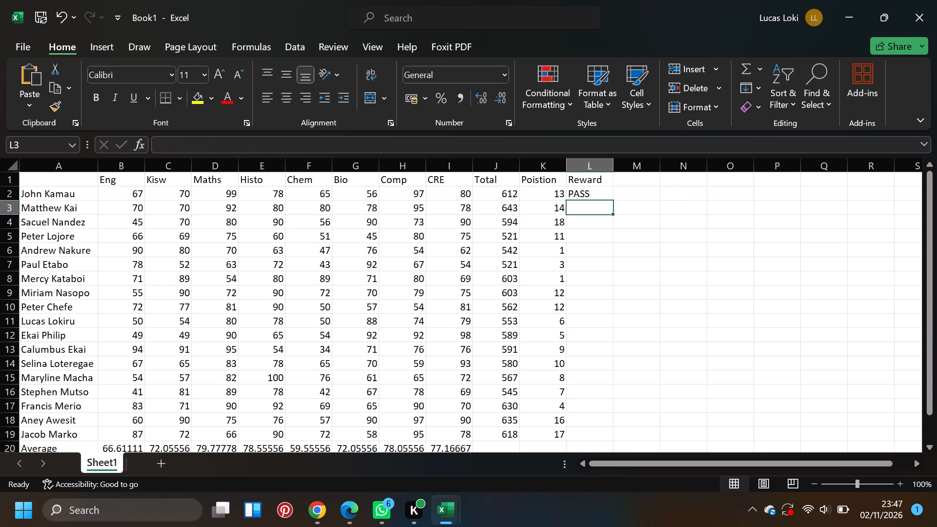
Fill the Reward formula from L2 down through L19 for all the remaining students.
{"action": "left_click", "coordinate": [542, 209]}
{"action": "left_click", "coordinate": [593, 195]}
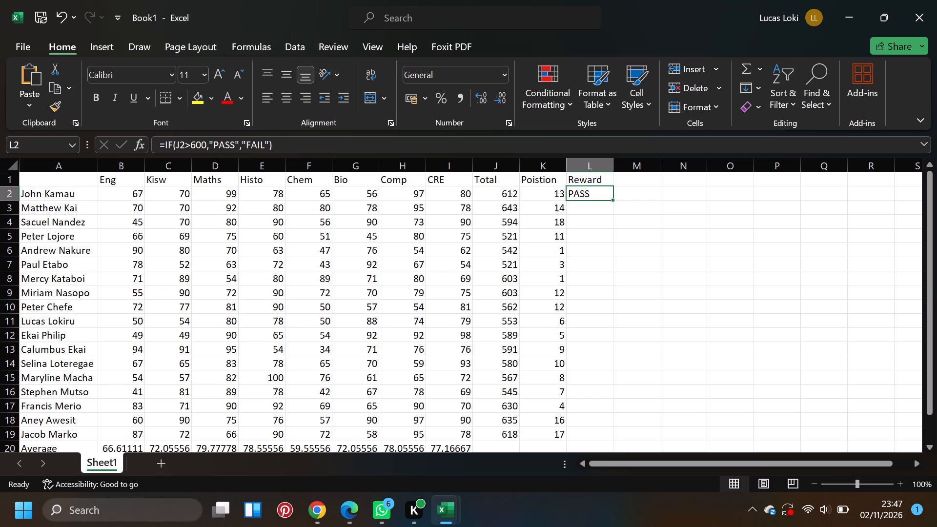
{"action": "left_click_drag", "start_coordinate": [612, 199], "coordinate": [641, 313]}
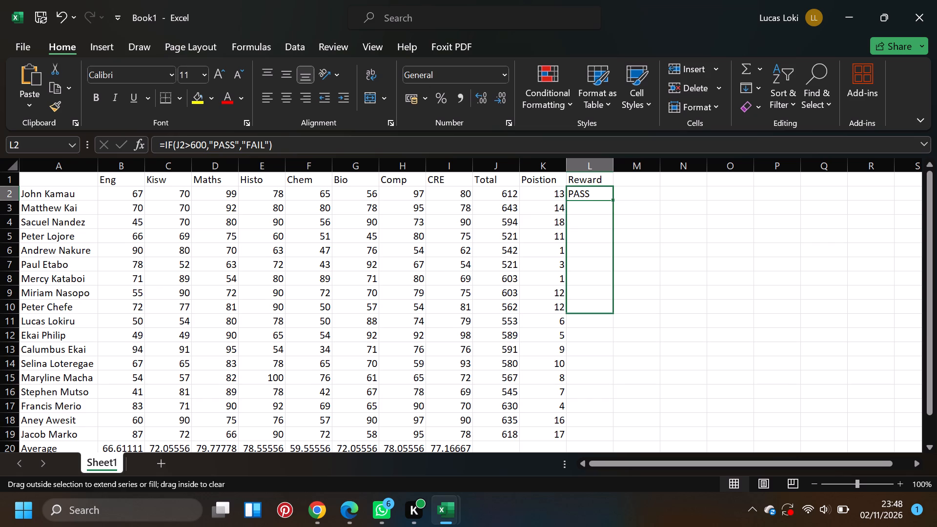
{"action": "left_click_drag", "start_coordinate": [641, 313], "coordinate": [657, 425]}
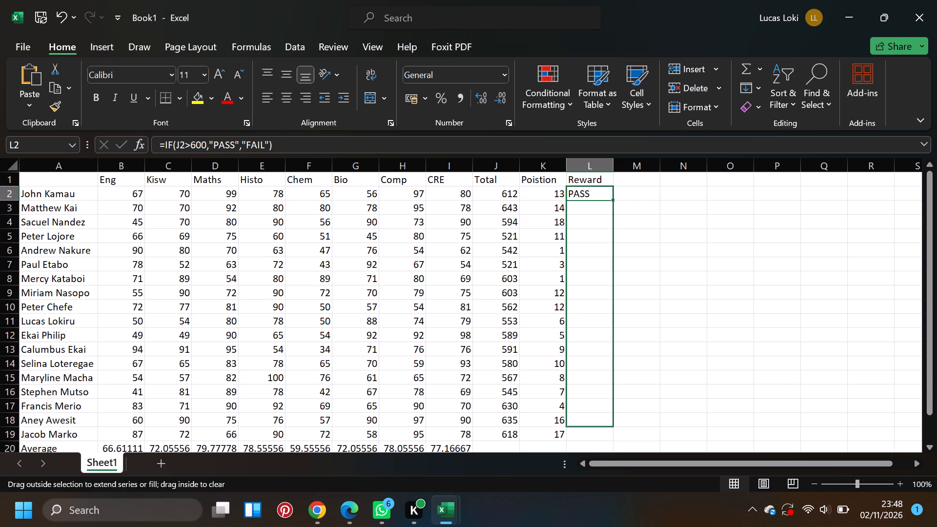
{"action": "left_click_drag", "start_coordinate": [657, 425], "coordinate": [660, 435]}
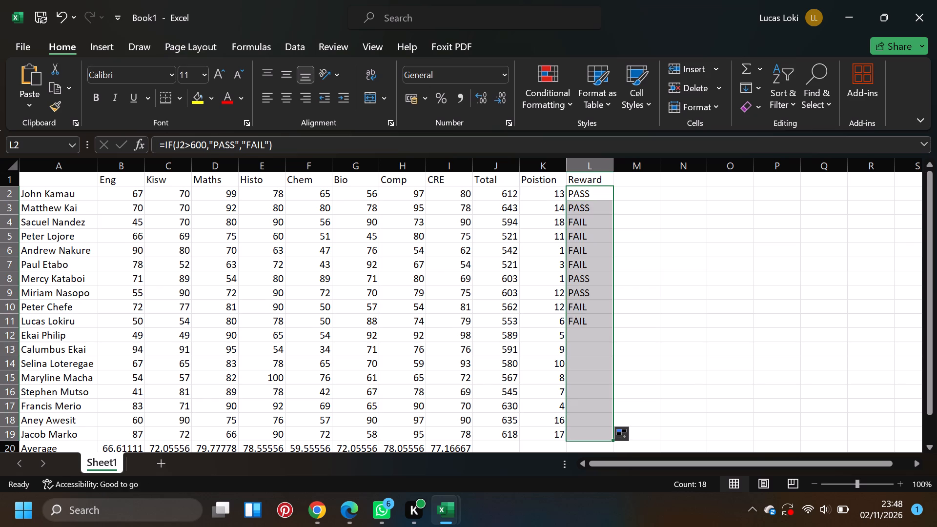
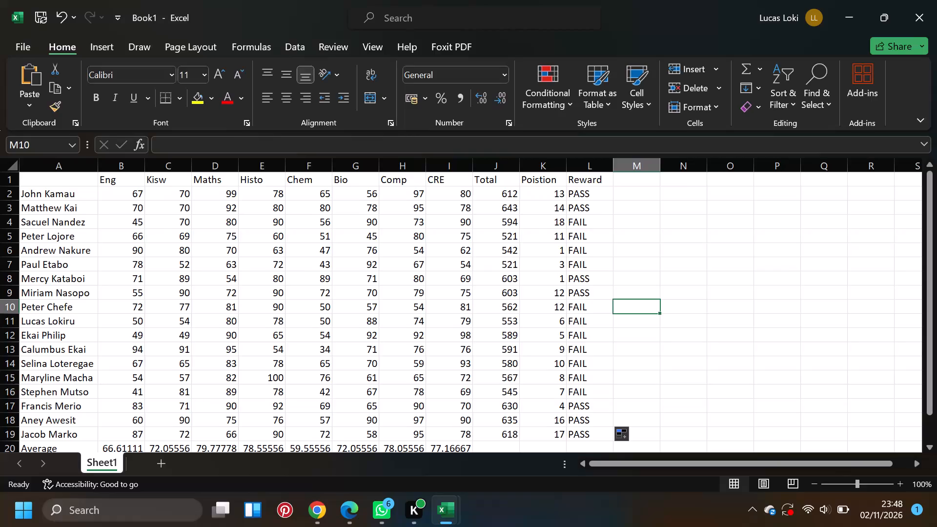
Save the Book1 workbook.
{"action": "key", "text": "ctrl+s"}
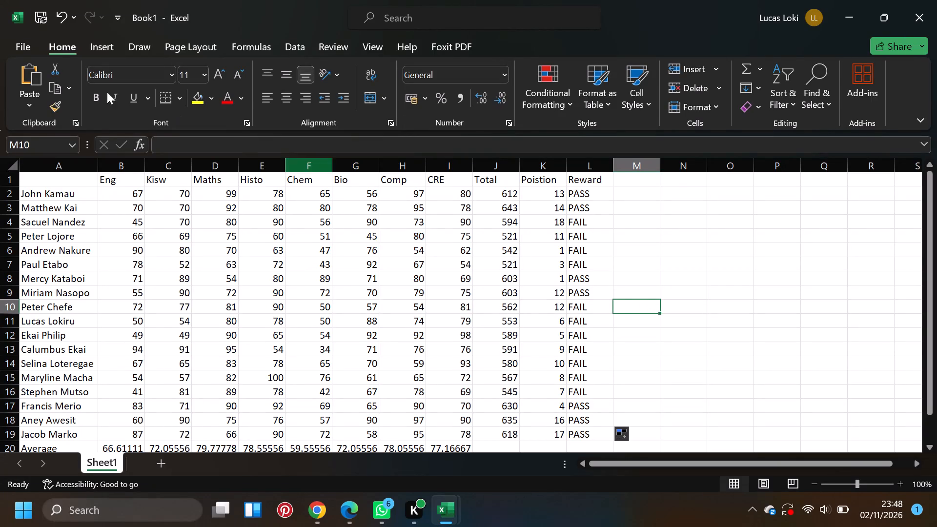
Open the recent workbooks Book1 and STUDENTS RESULTS in turn to review their marks worksheets.
{"action": "left_click", "coordinate": [22, 42]}
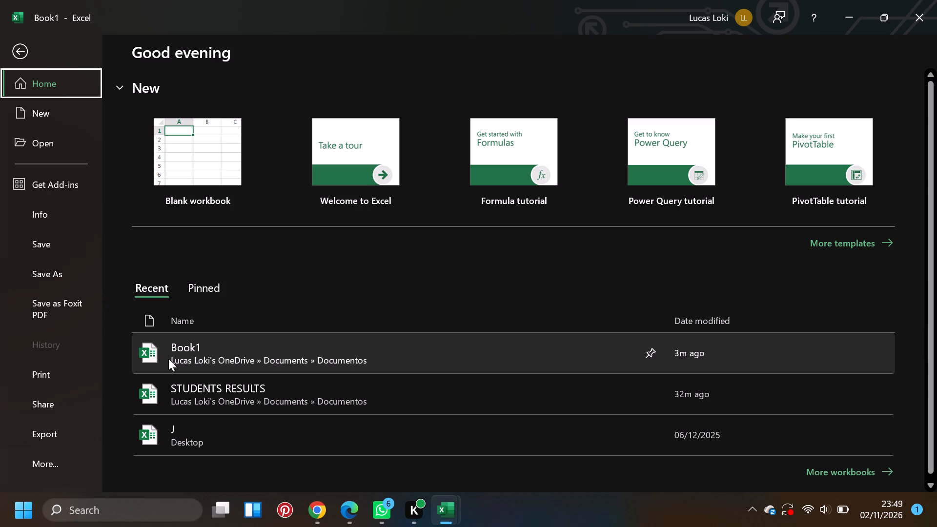
{"action": "left_click", "coordinate": [220, 350]}
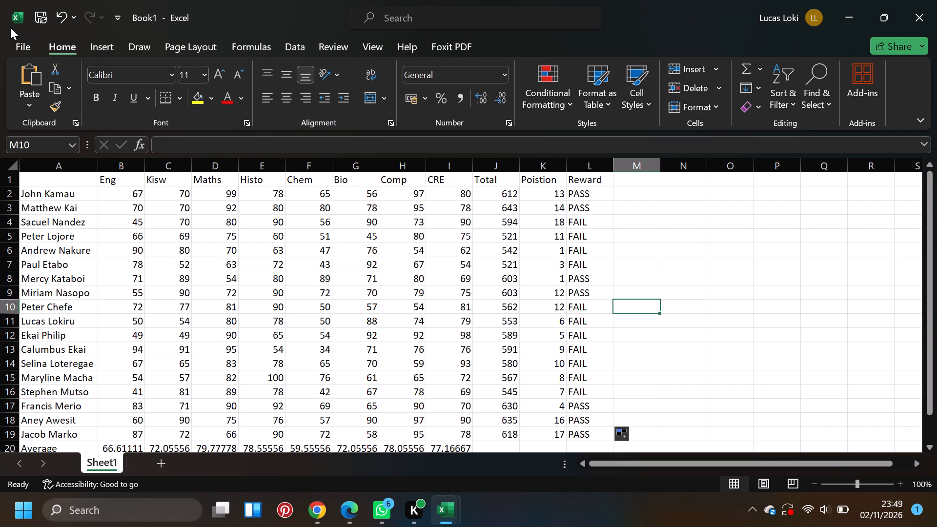
{"action": "left_click", "coordinate": [14, 49]}
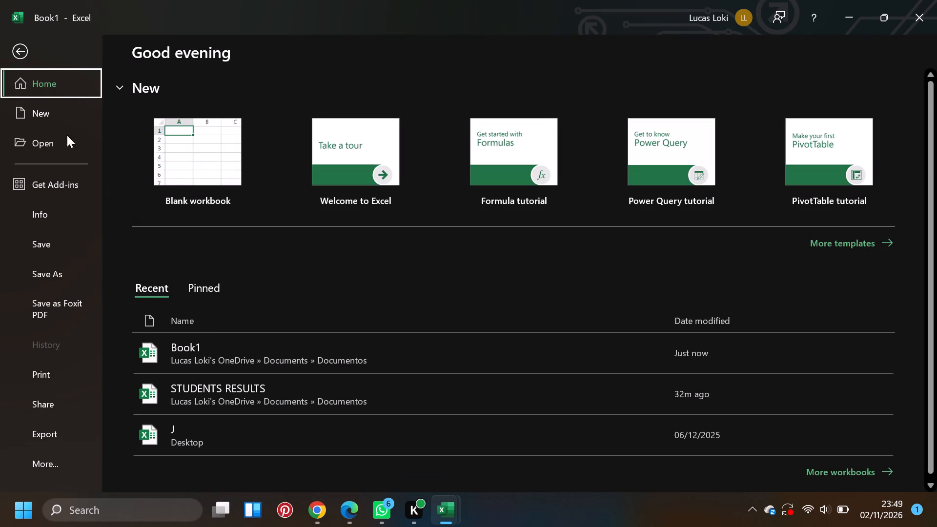
{"action": "left_click", "coordinate": [263, 395]}
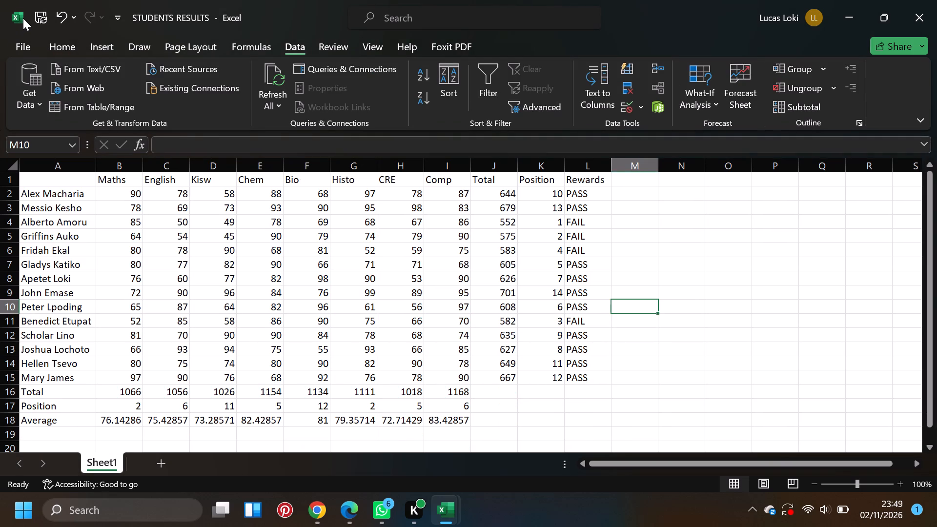
{"action": "left_click", "coordinate": [26, 45]}
{"action": "left_click", "coordinate": [249, 350]}
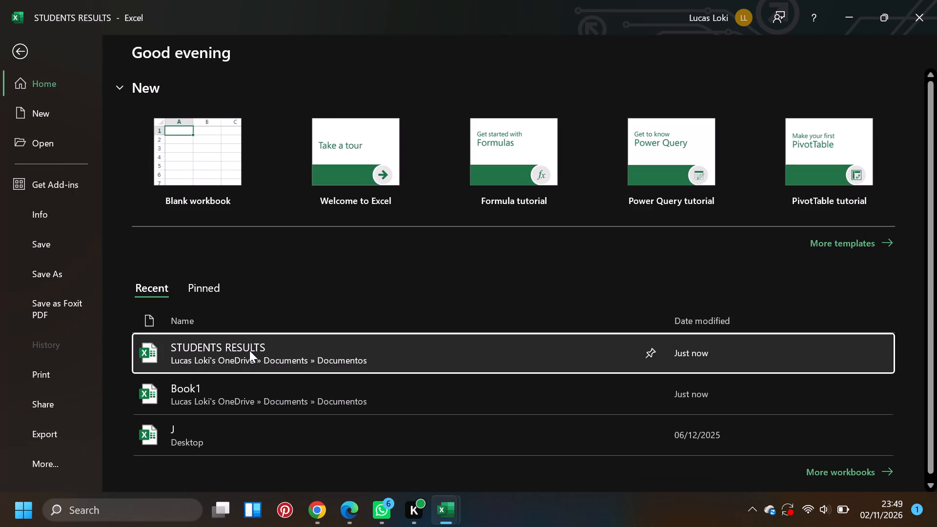
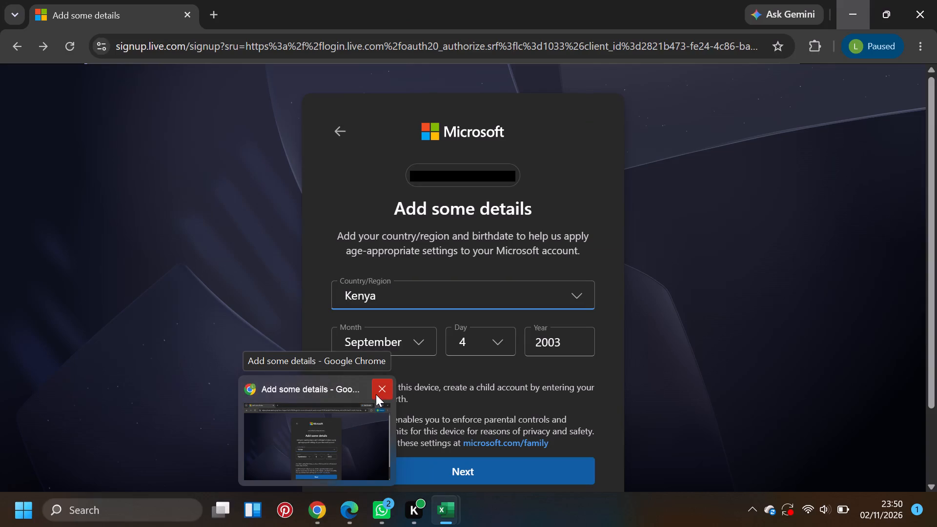
Close the Chrome window holding the Microsoft account sign-up page.
{"action": "left_click", "coordinate": [376, 394]}
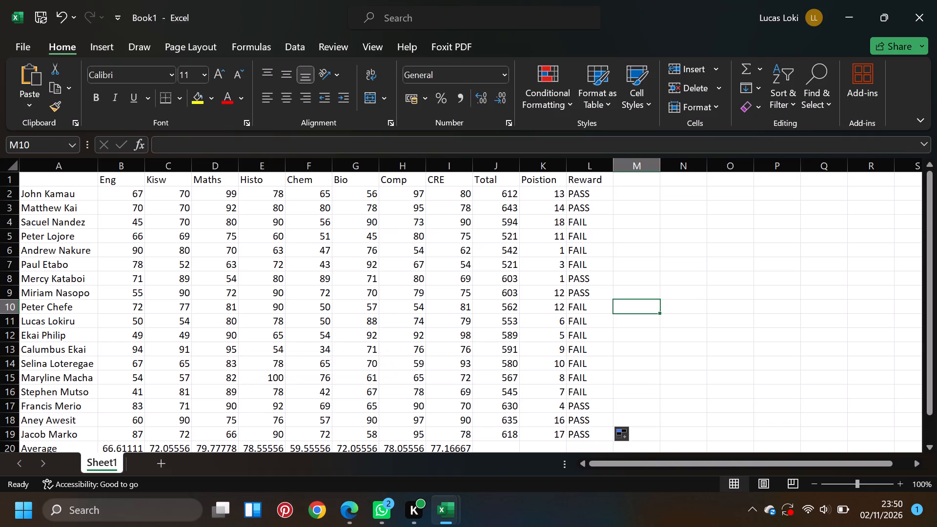
Open Chrome with the Person 1 profile and search Google for "bongo mix 2026".
{"action": "left_click", "coordinate": [324, 510]}
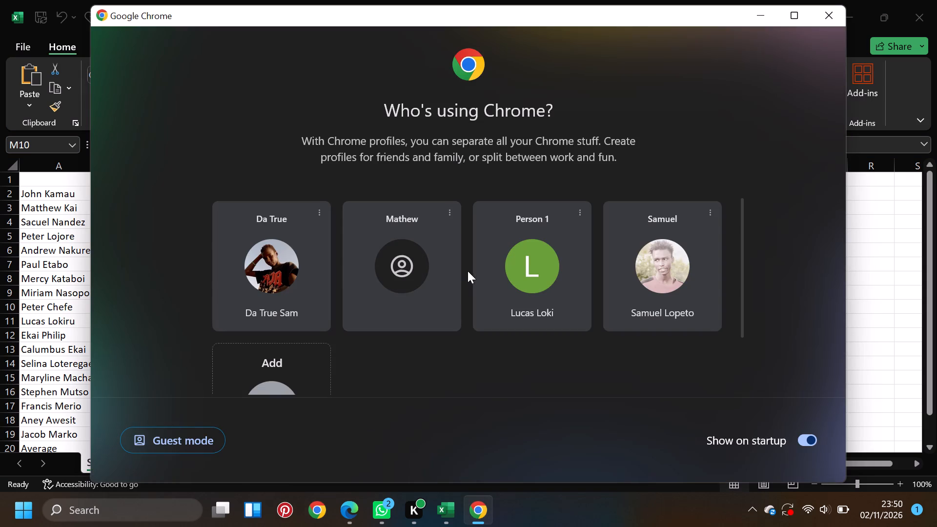
{"action": "left_click", "coordinate": [513, 279]}
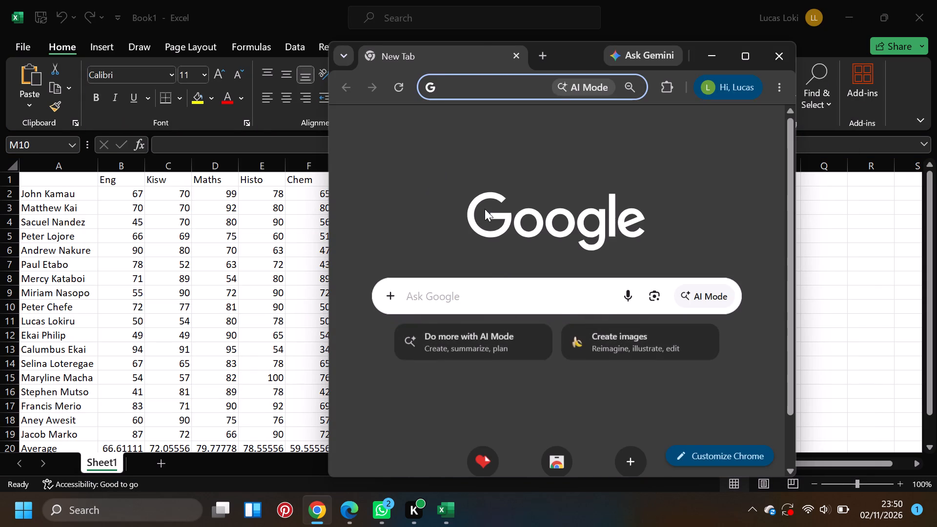
{"action": "left_click", "coordinate": [458, 83]}
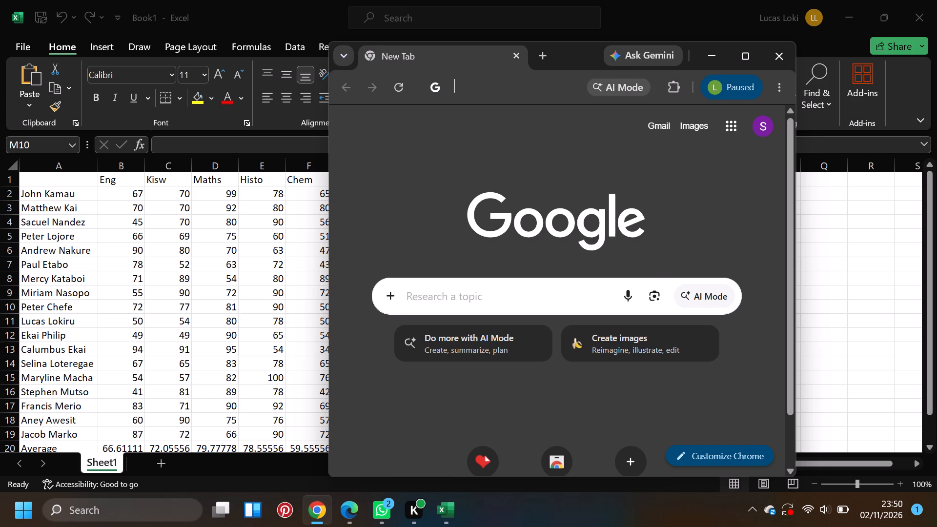
{"action": "type", "text": "BO"}
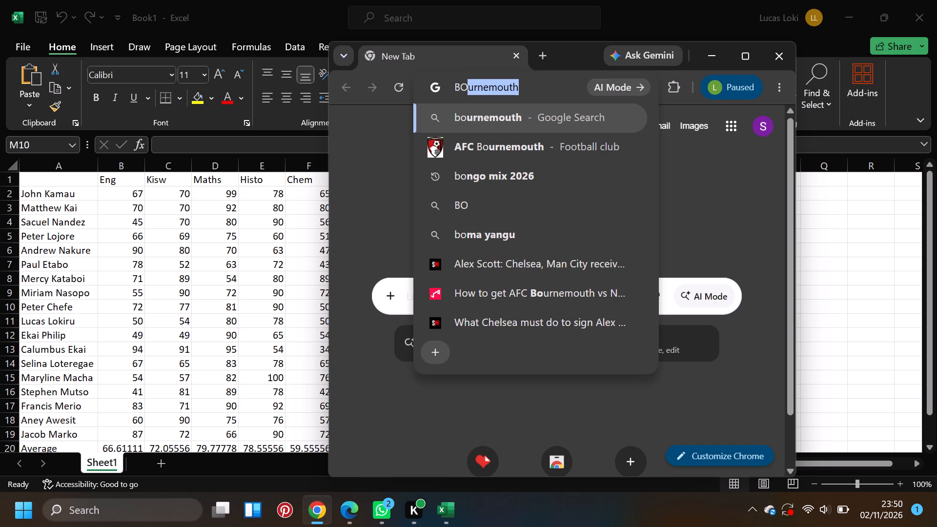
{"action": "key", "text": "n"}
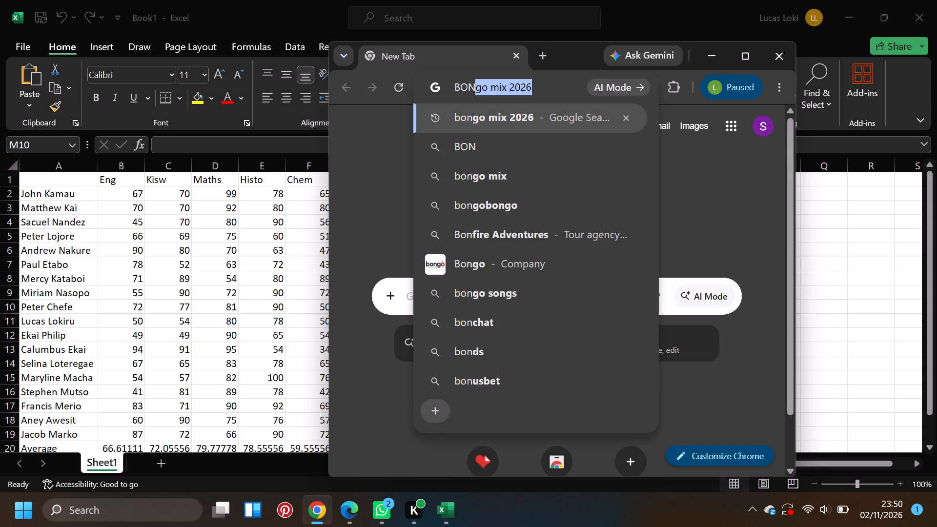
{"action": "left_click", "coordinate": [486, 120]}
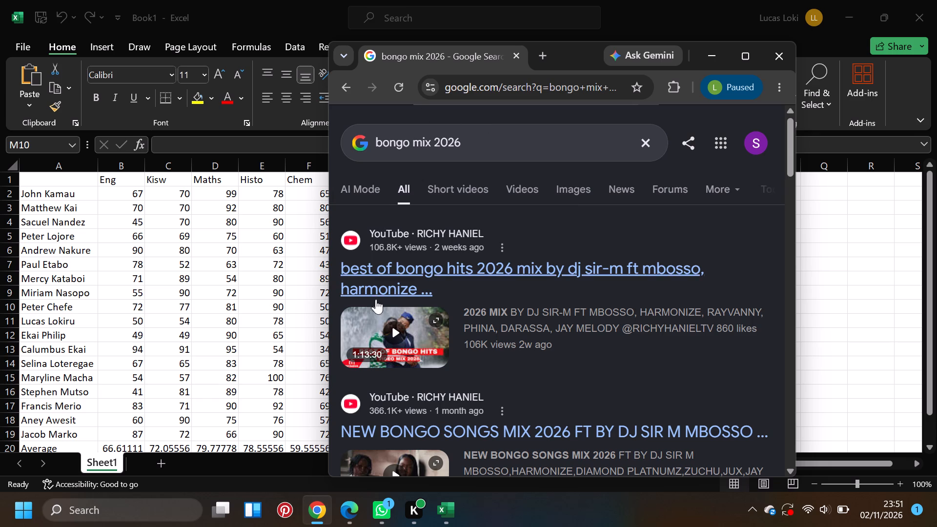
Play the "best of bongo hits 2026 mix by dj sir-m" video from the search results and bring its player into view.
{"action": "left_click", "coordinate": [381, 325]}
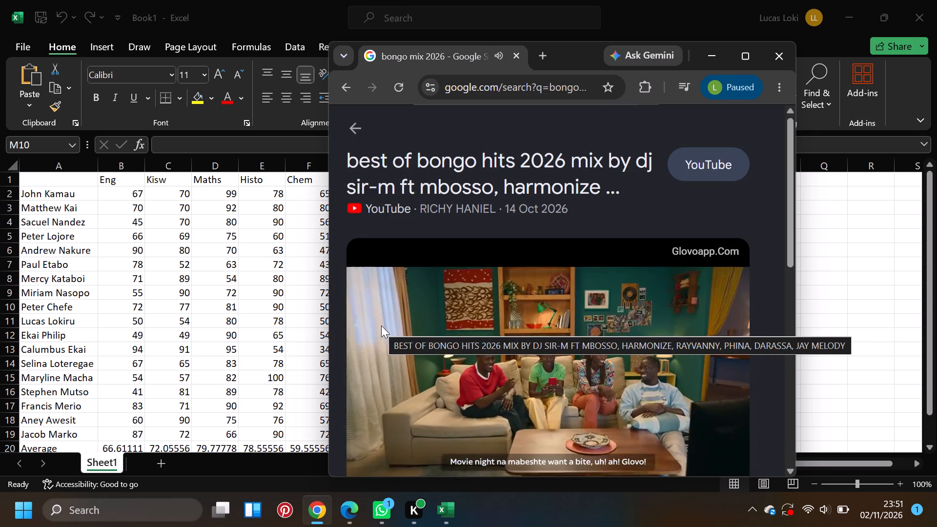
{"action": "key", "text": "Down"}
{"action": "key", "text": "Down"}
{"action": "key", "text": "Down"}
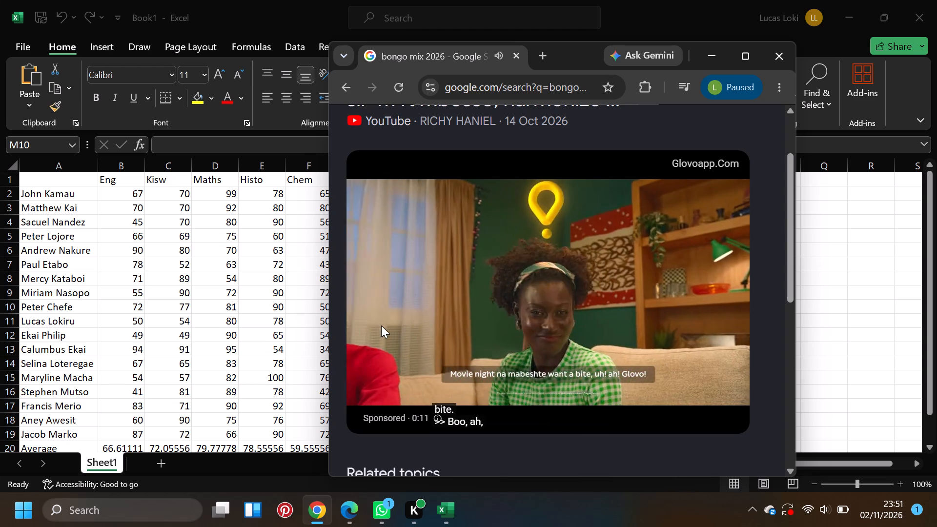
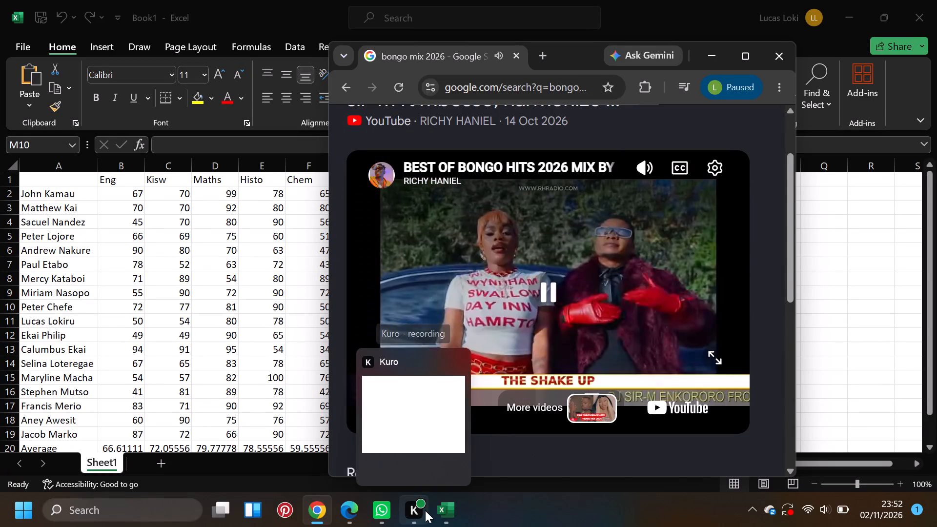
Close the Chrome window playing the bongo mix video, returning to the Book1 student marks workbook in Excel.
{"action": "left_click", "coordinate": [445, 513]}
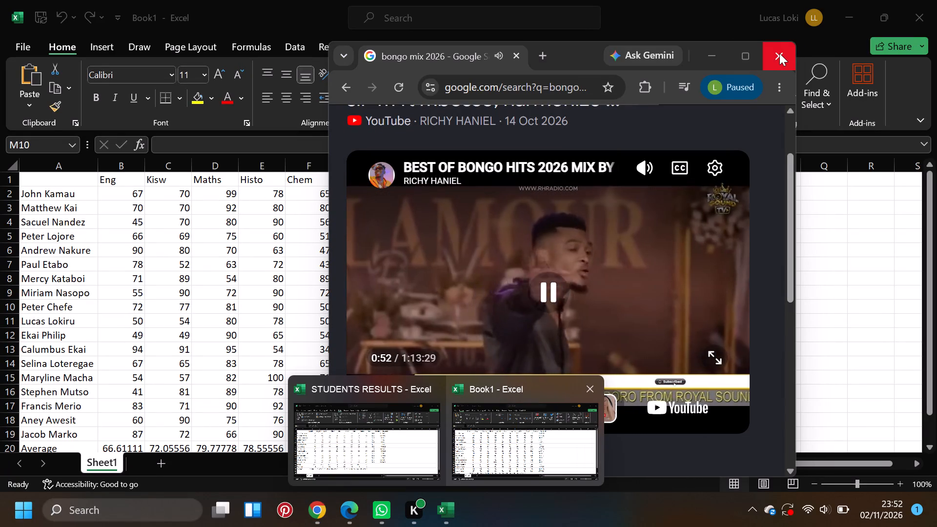
{"action": "left_click", "coordinate": [779, 53]}
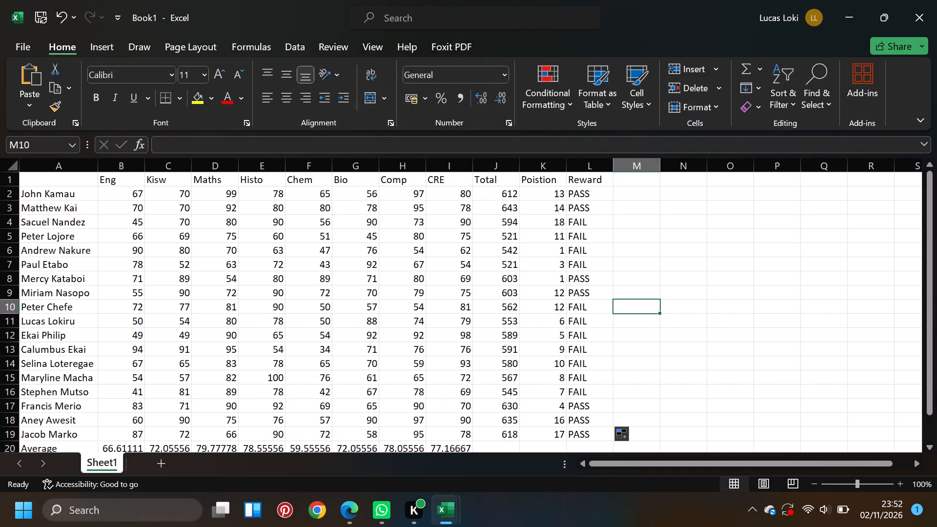
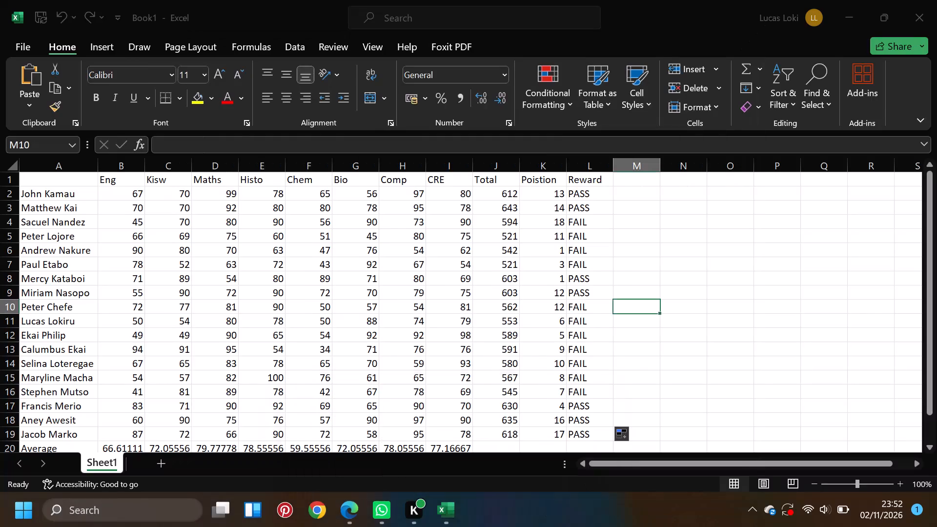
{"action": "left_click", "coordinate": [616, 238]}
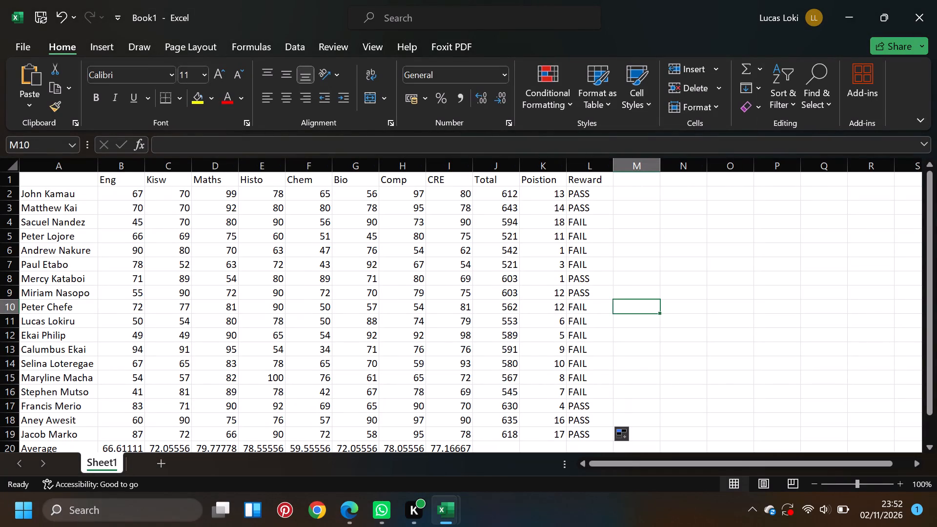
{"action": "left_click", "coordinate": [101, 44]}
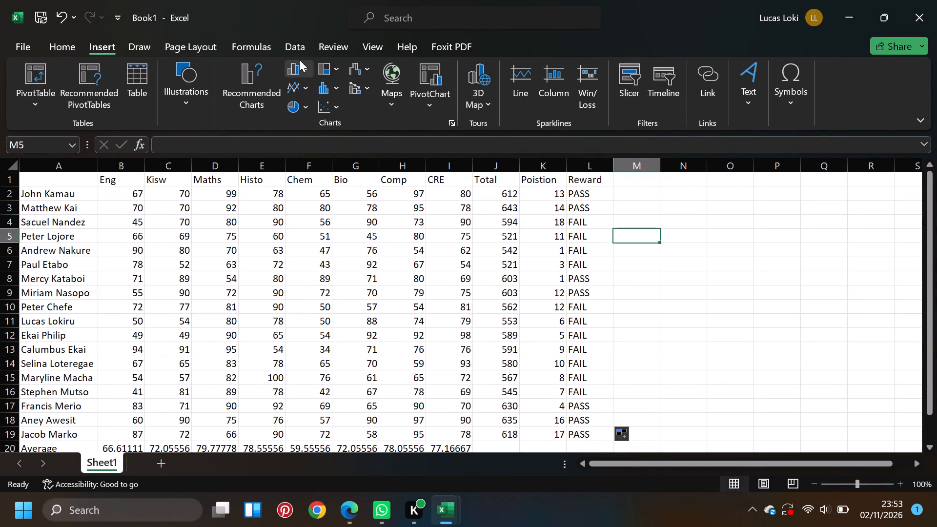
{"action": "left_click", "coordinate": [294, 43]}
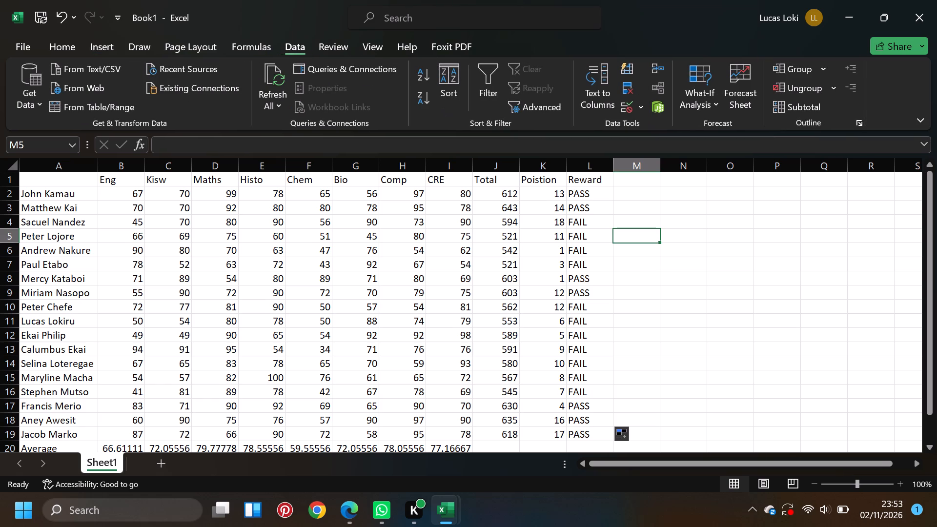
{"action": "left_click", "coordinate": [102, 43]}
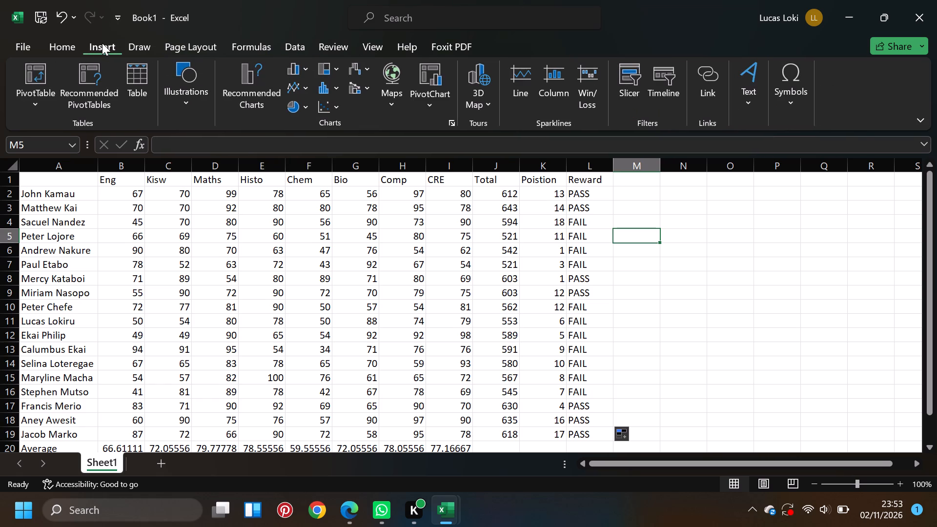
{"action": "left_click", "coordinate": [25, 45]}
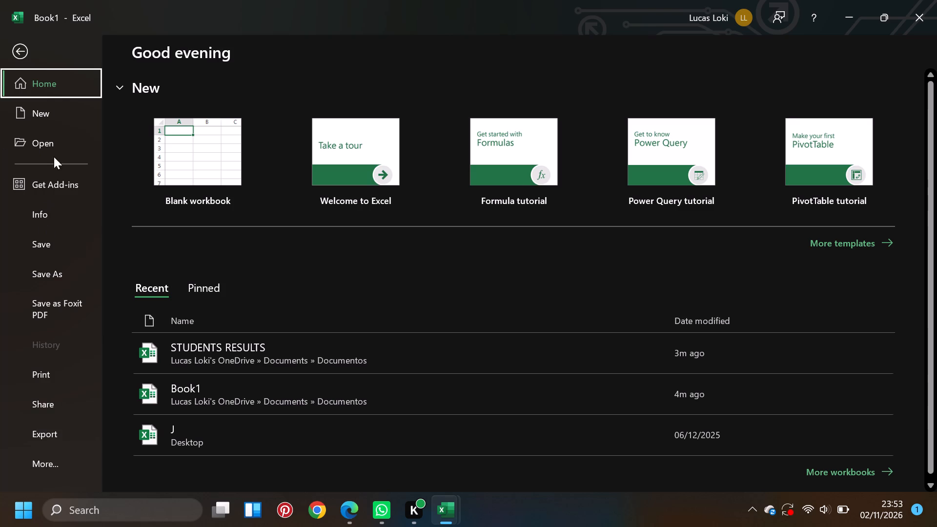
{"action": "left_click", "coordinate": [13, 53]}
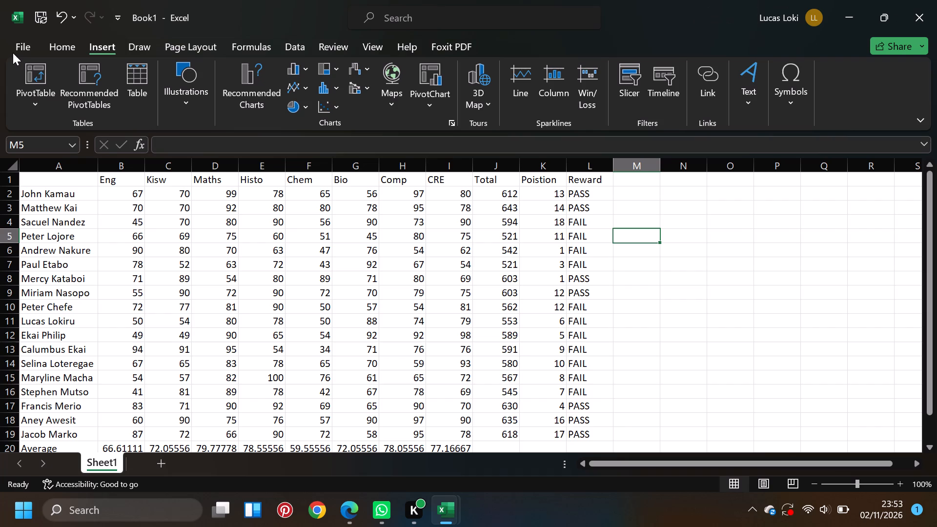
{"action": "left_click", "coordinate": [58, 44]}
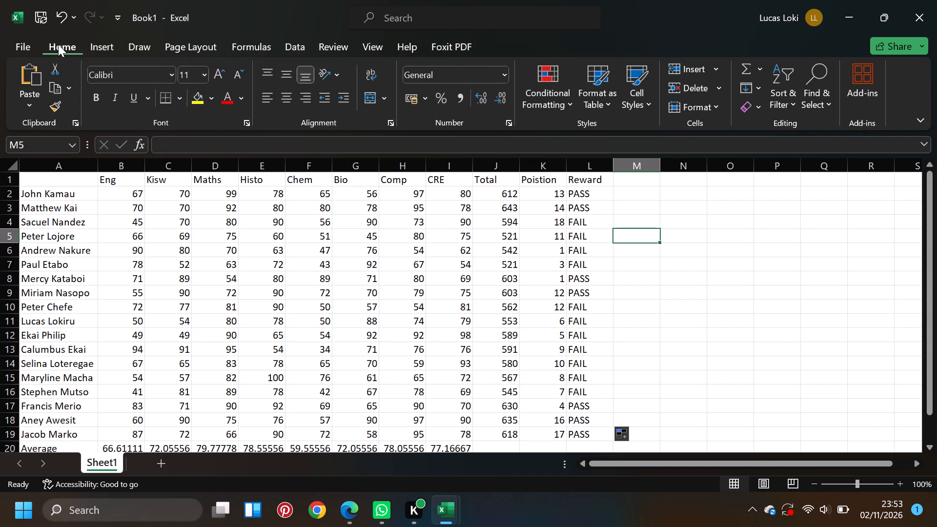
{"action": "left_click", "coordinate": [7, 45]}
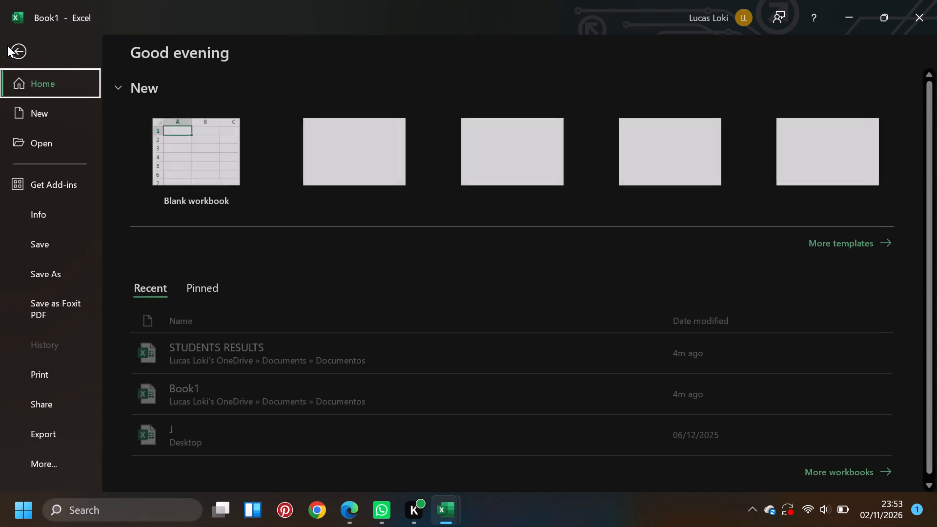
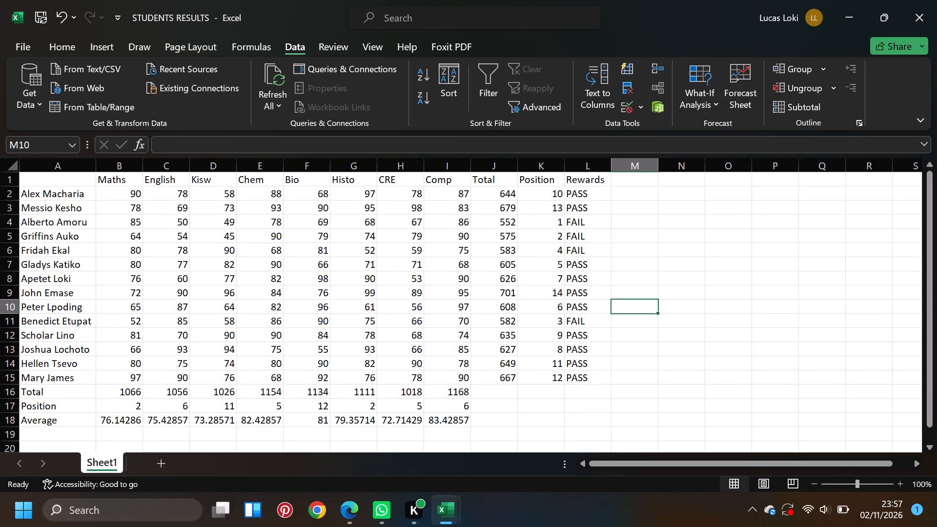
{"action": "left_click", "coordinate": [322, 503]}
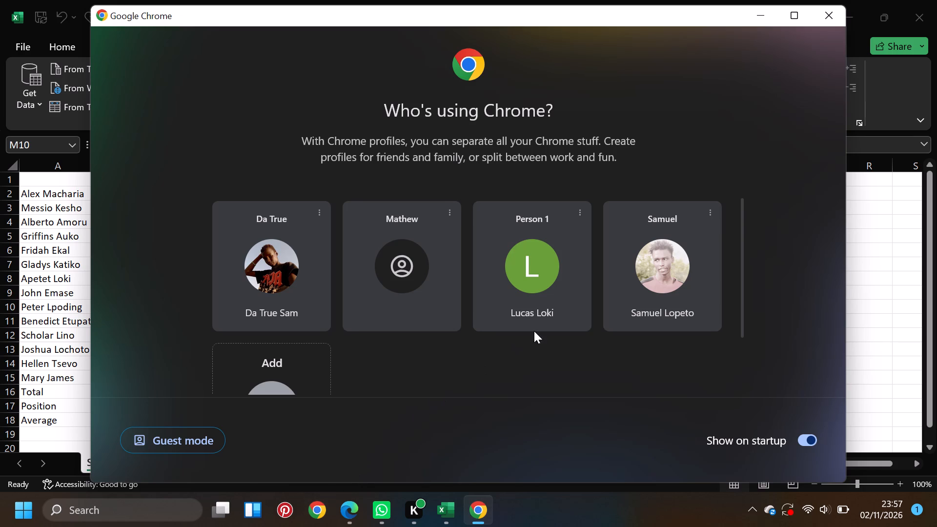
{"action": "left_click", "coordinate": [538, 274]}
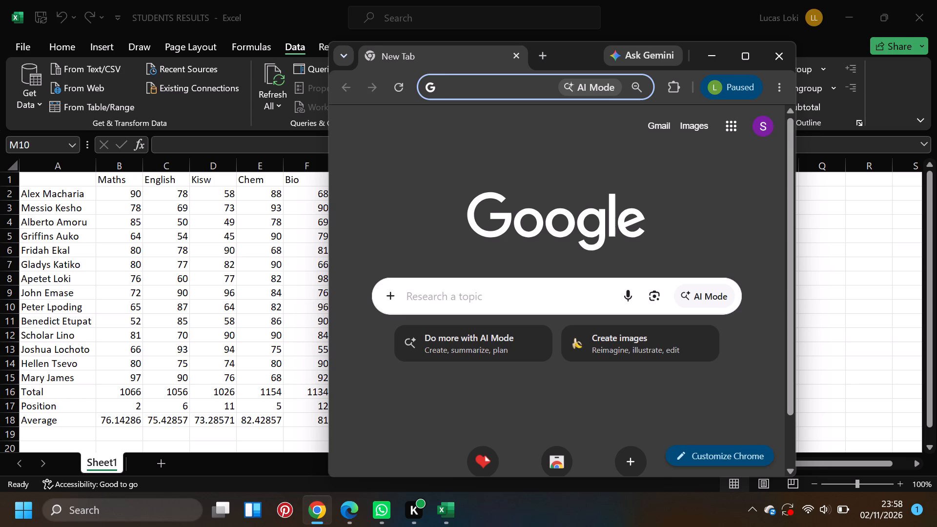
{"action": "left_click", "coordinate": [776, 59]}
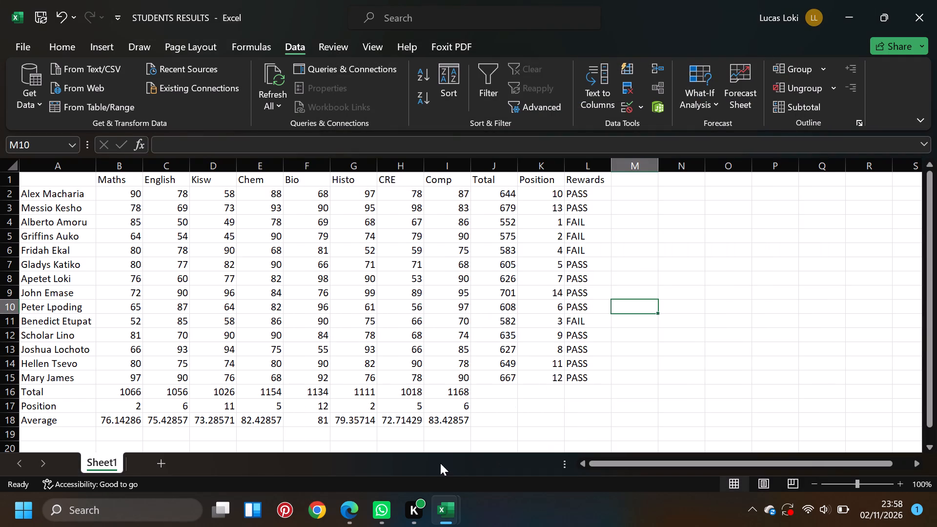
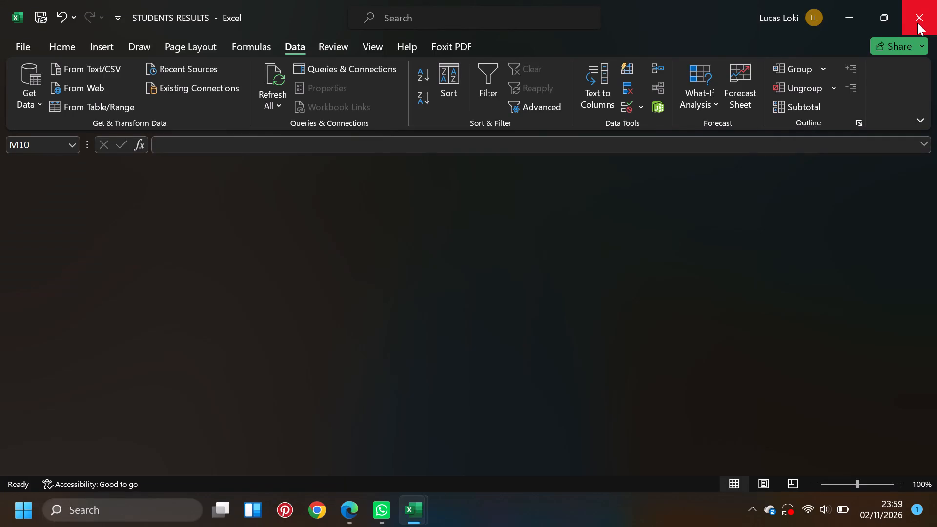
Close the STUDENTS RESULTS workbook window.
{"action": "left_click", "coordinate": [917, 23]}
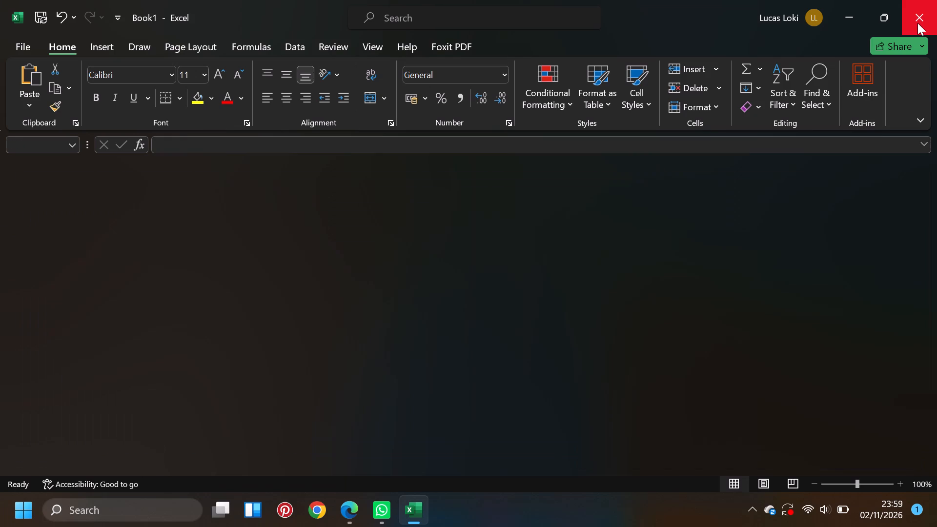
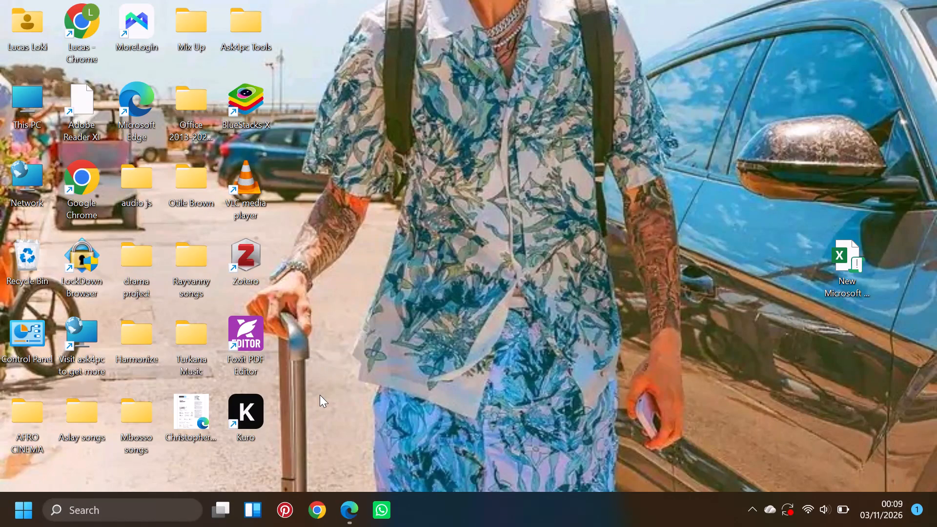
Launch the Kuro application from its desktop shortcut.
{"action": "left_click", "coordinate": [244, 412]}
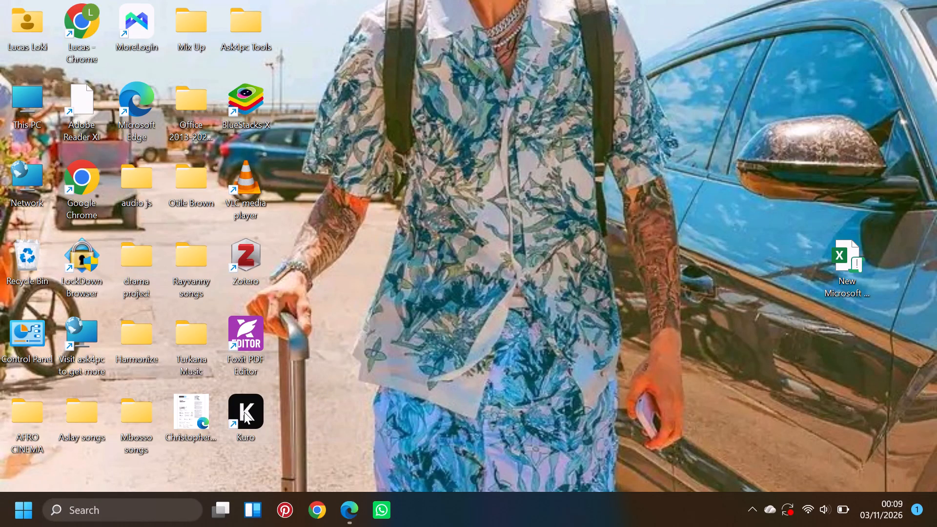
{"action": "double_click", "coordinate": [244, 412]}
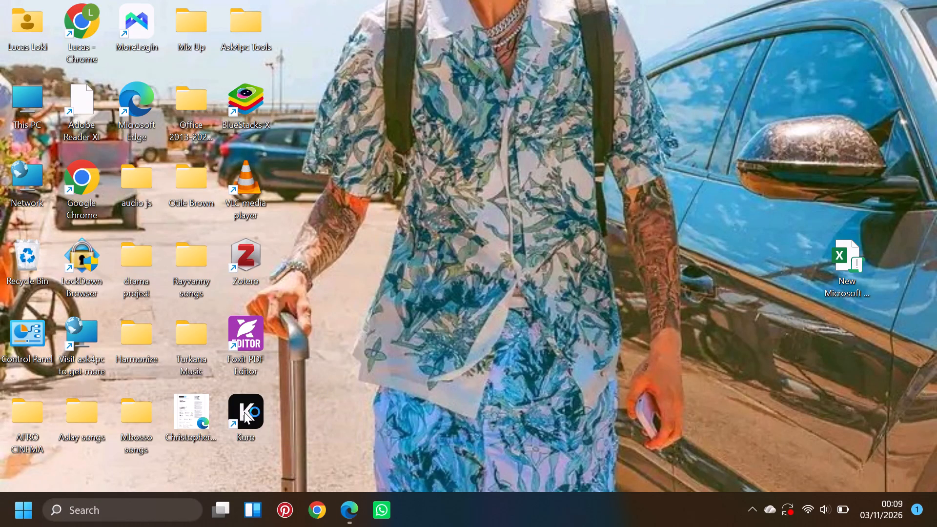